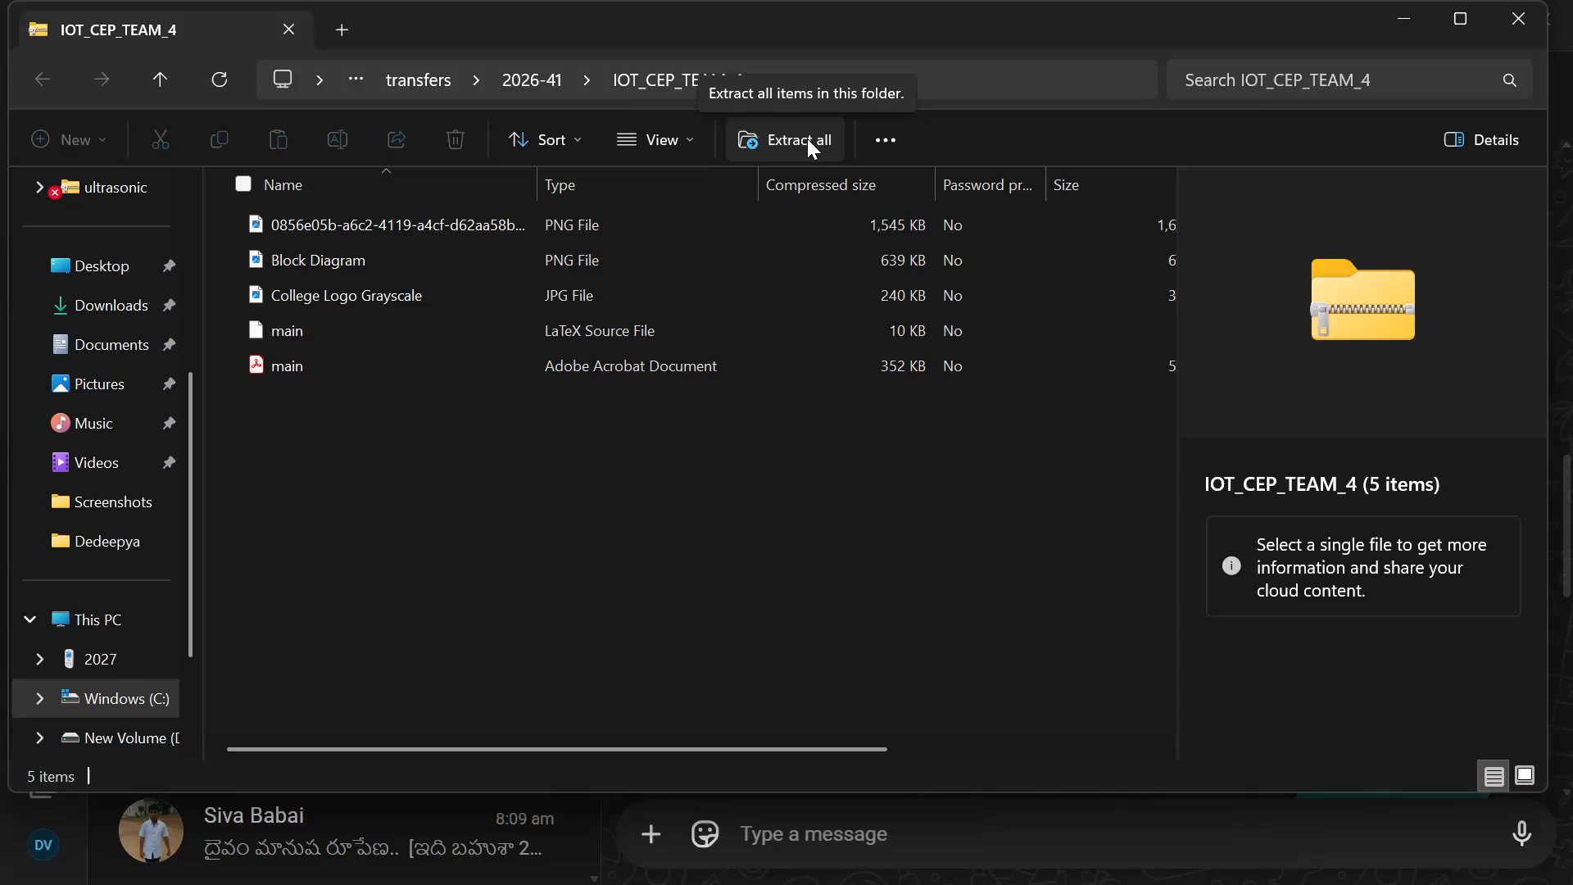
Extract all files of the IOT_CEP_TEAM_4 archive into the Downloads folder, replacing the files with the same names.
click(805, 138)
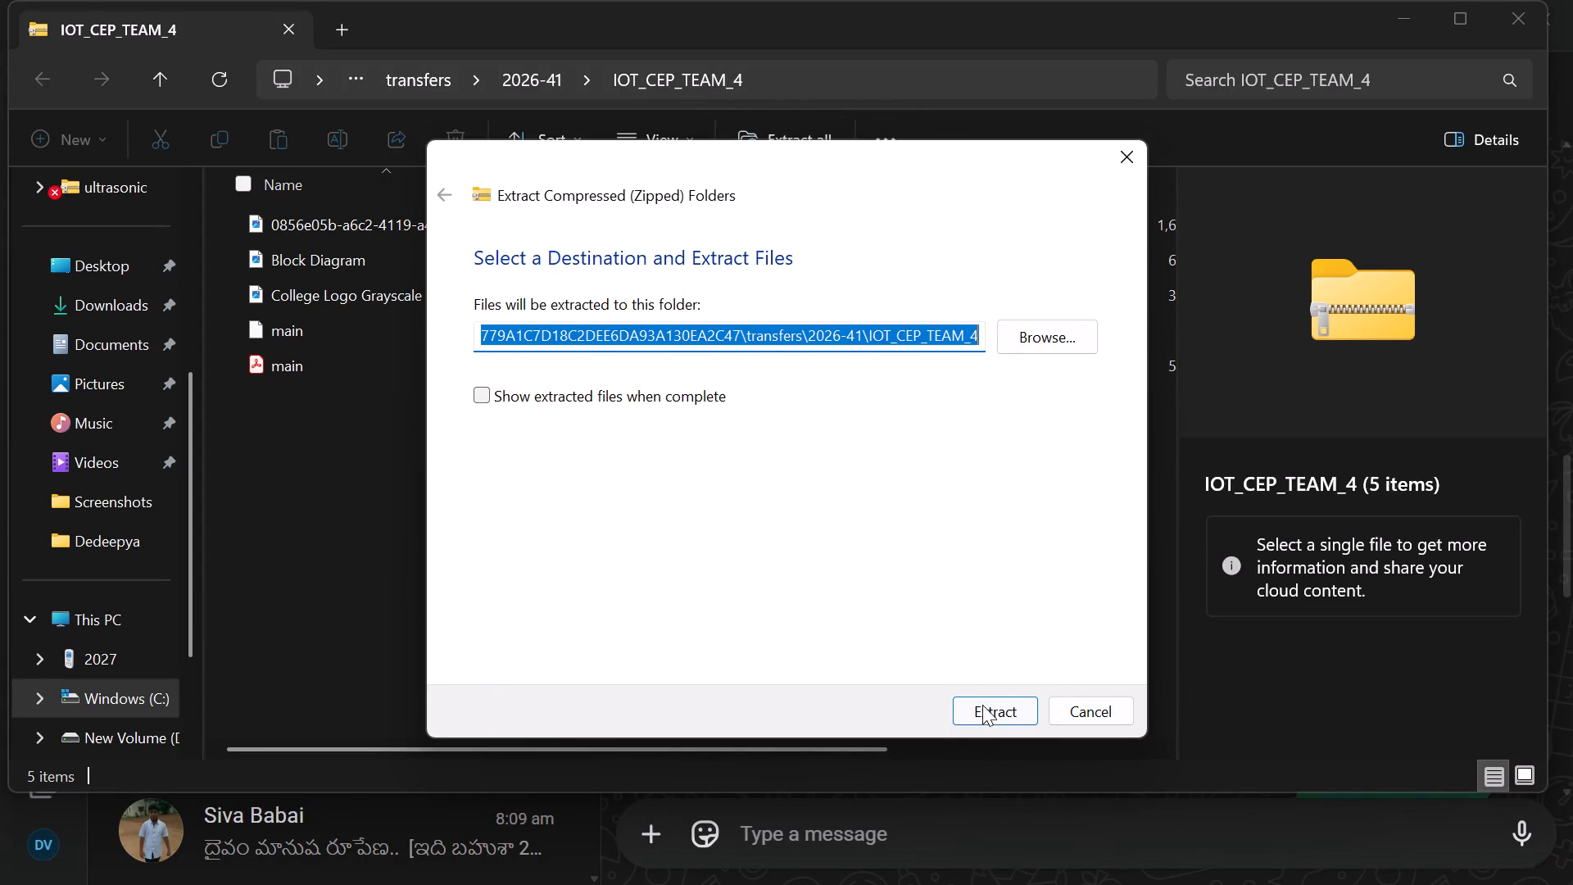
click(1027, 344)
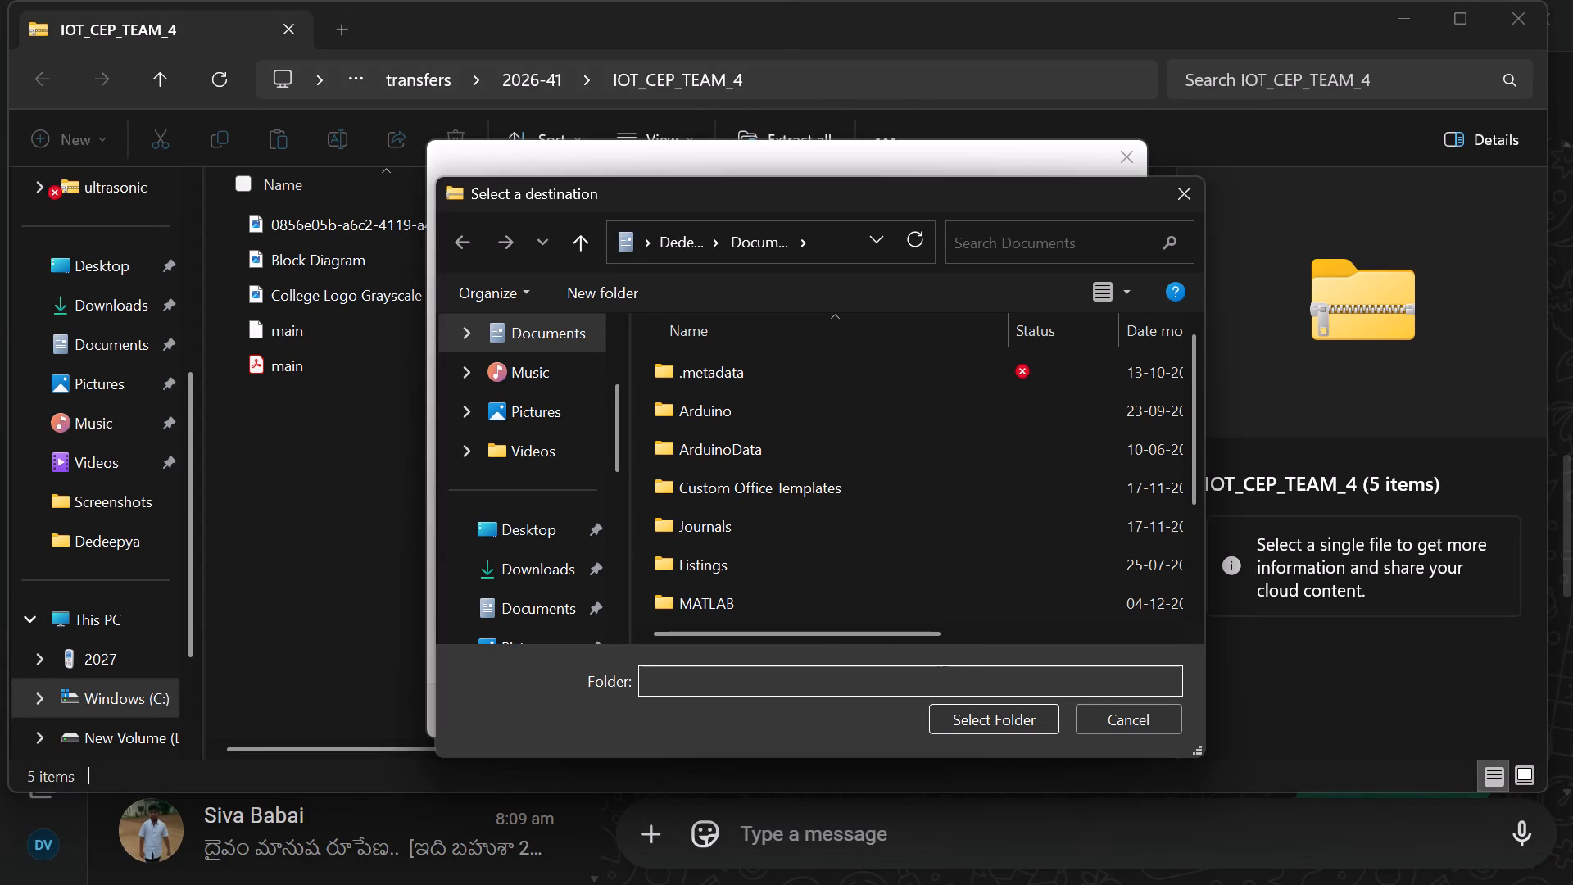
click(554, 570)
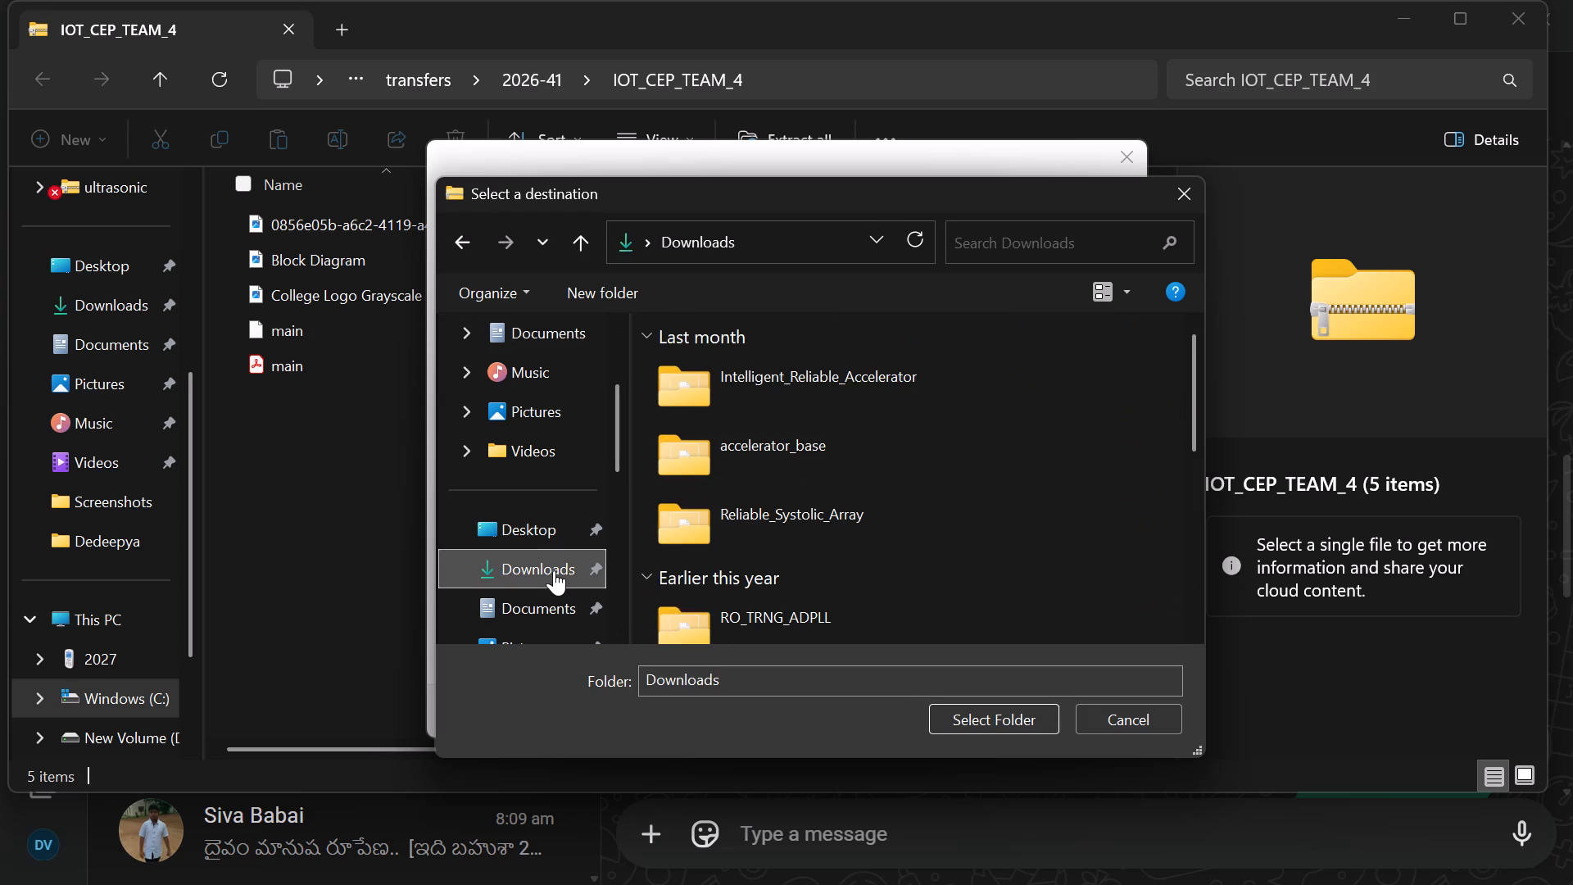
click(953, 715)
click(953, 715)
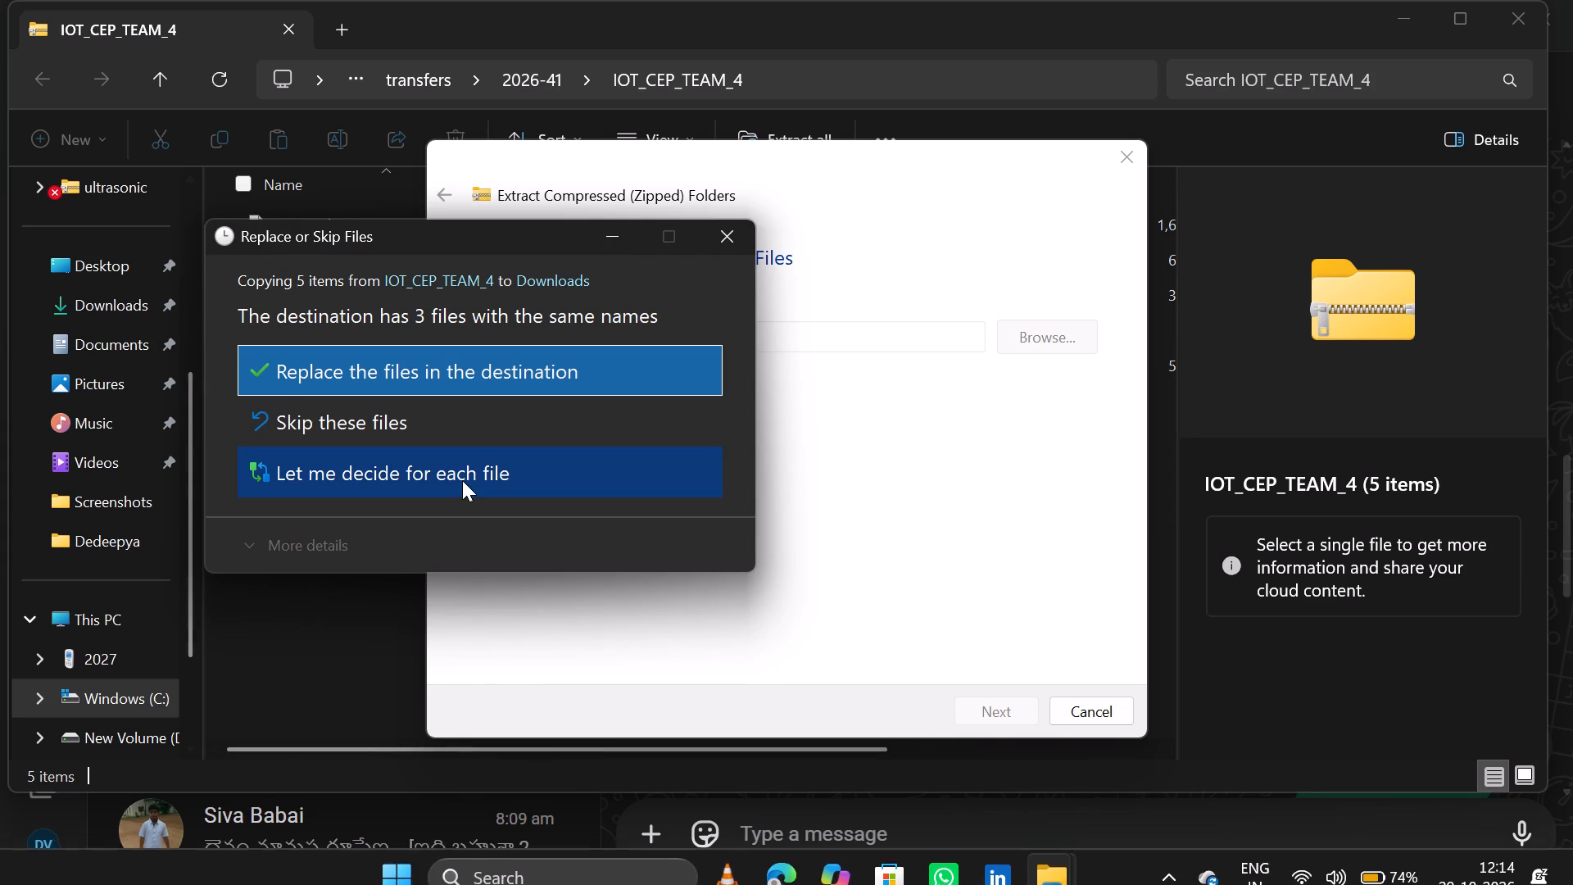
click(484, 365)
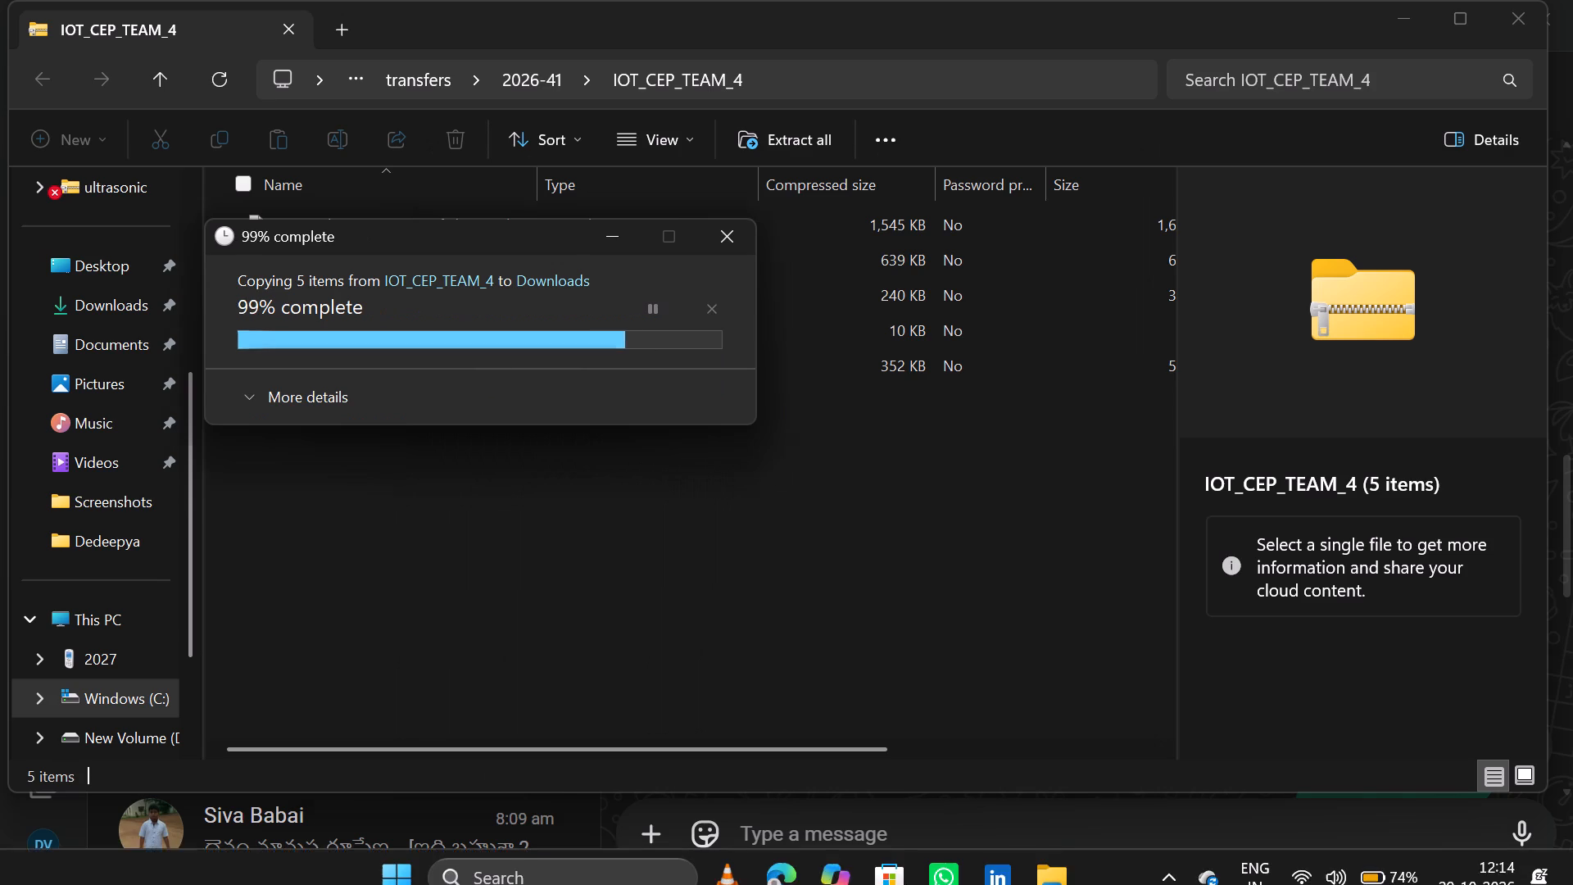
Switch to Overleaf in Edge and create a new project by uploading the existing IOT_CEP_TEAM_4 zip file.
click(785, 839)
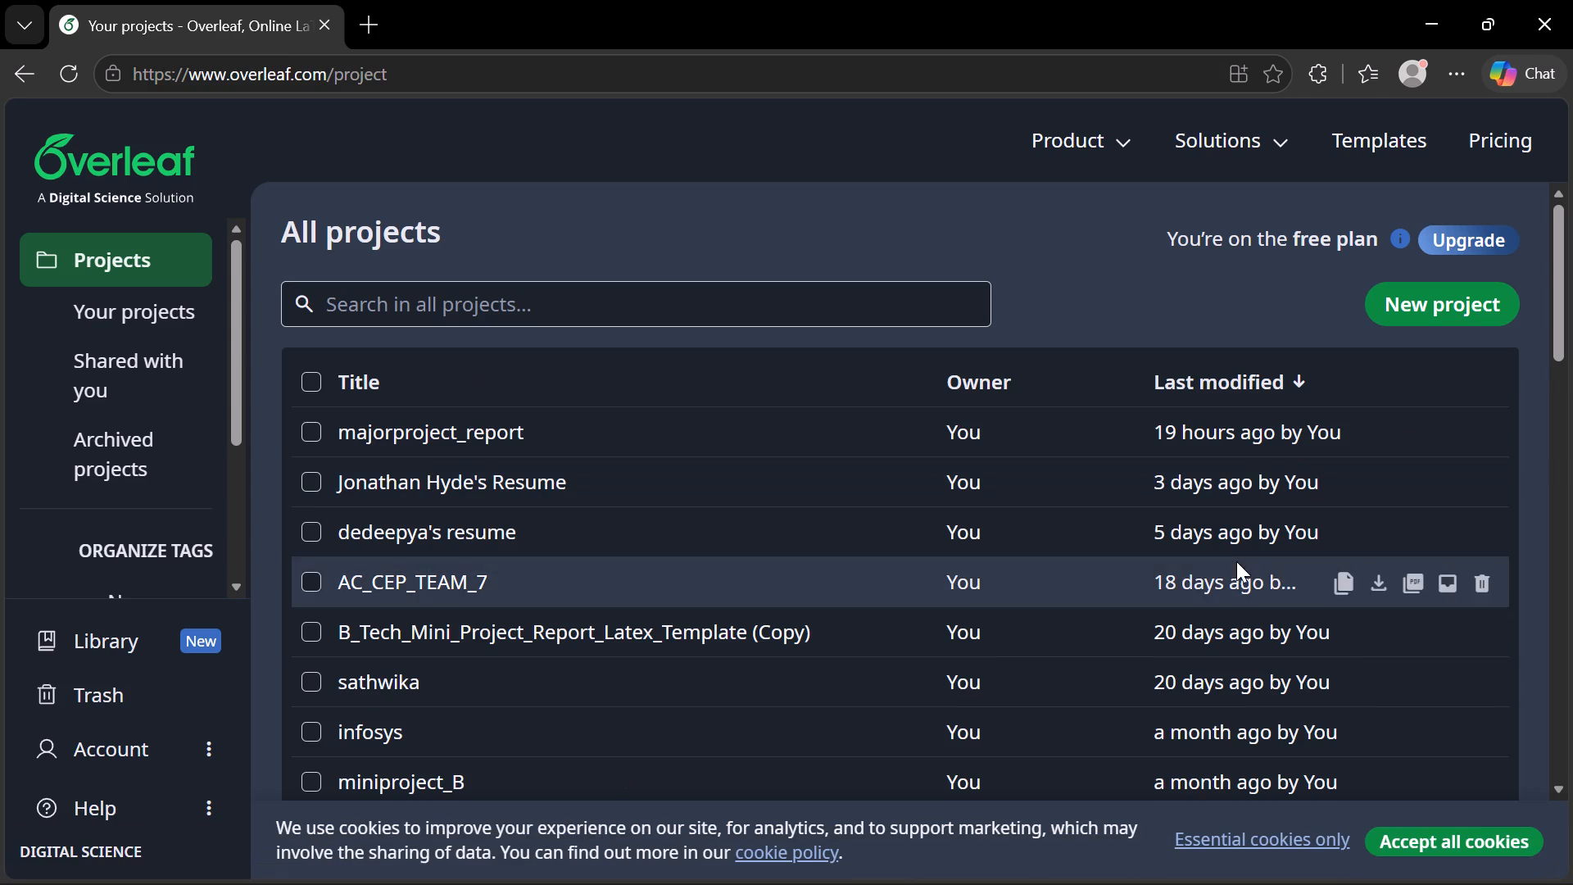
click(1454, 300)
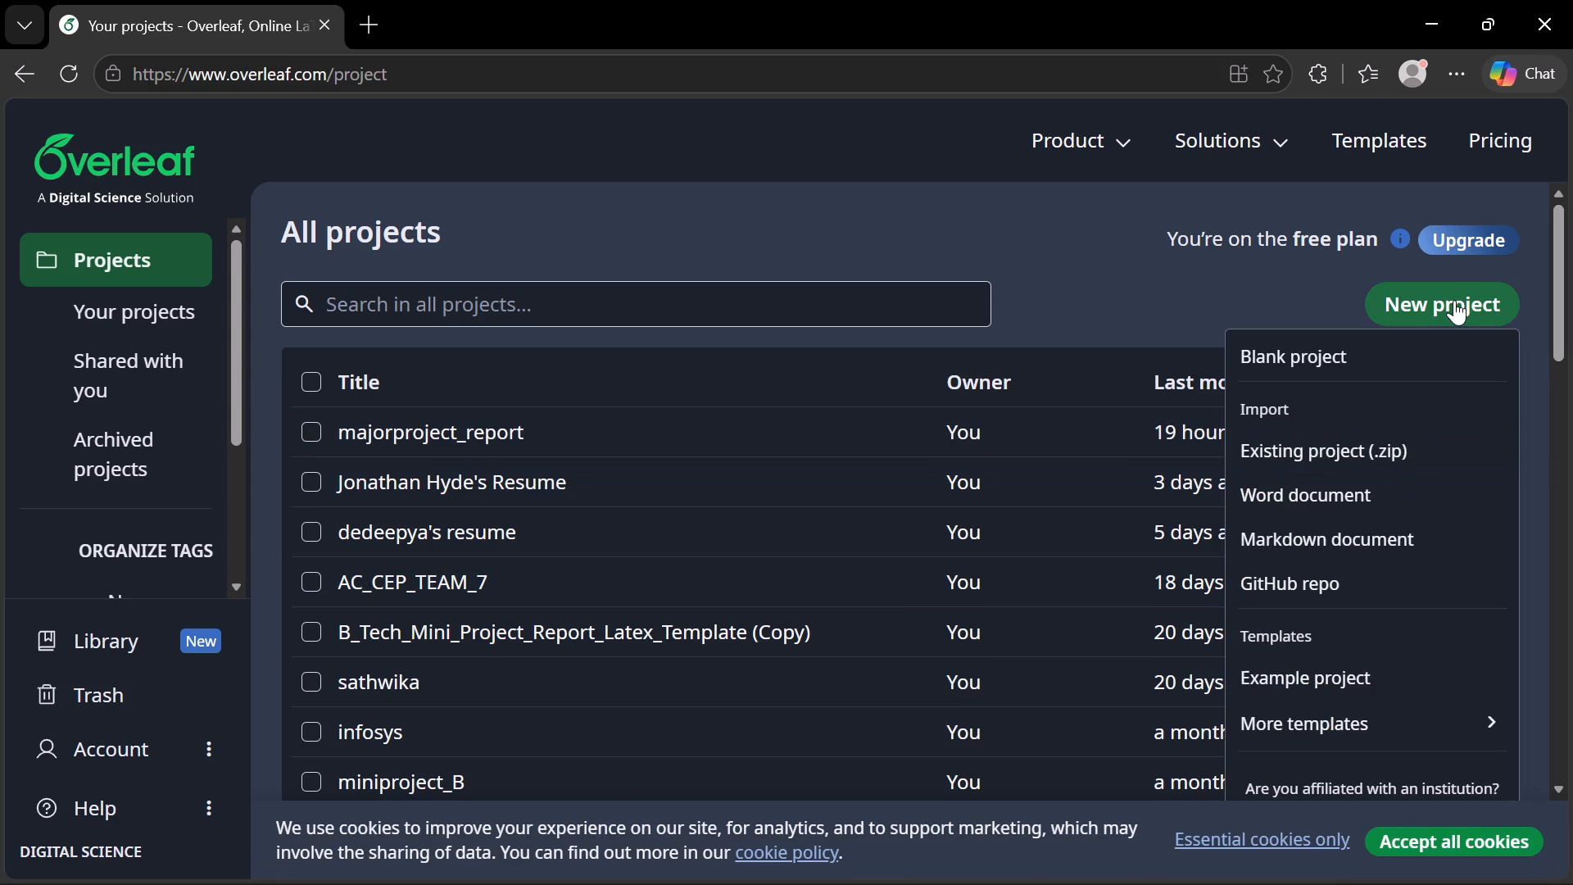
click(1286, 448)
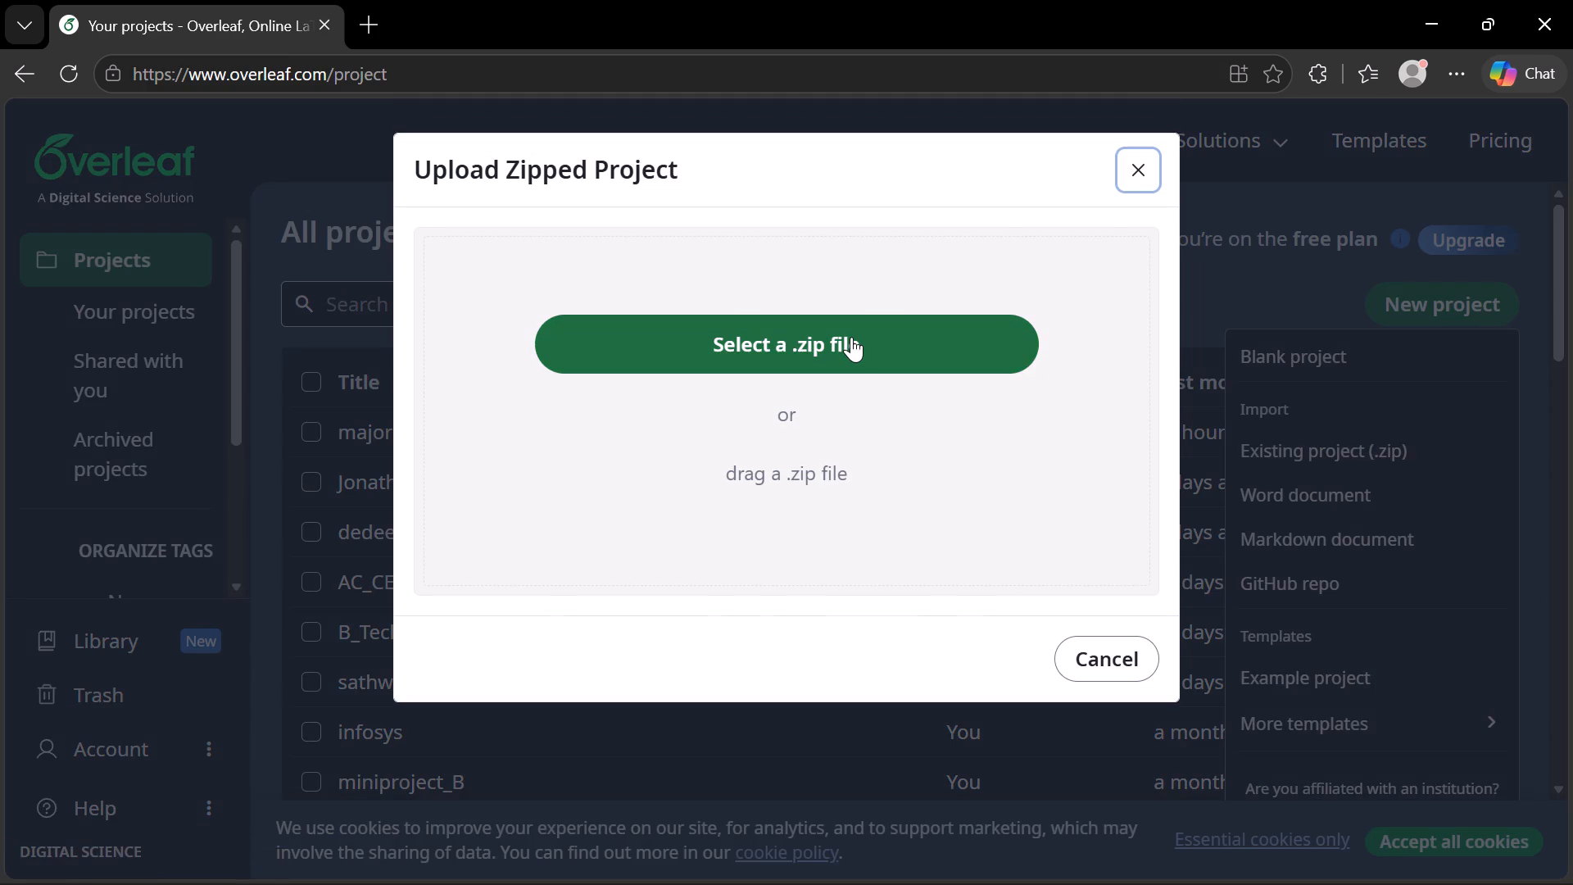
click(851, 337)
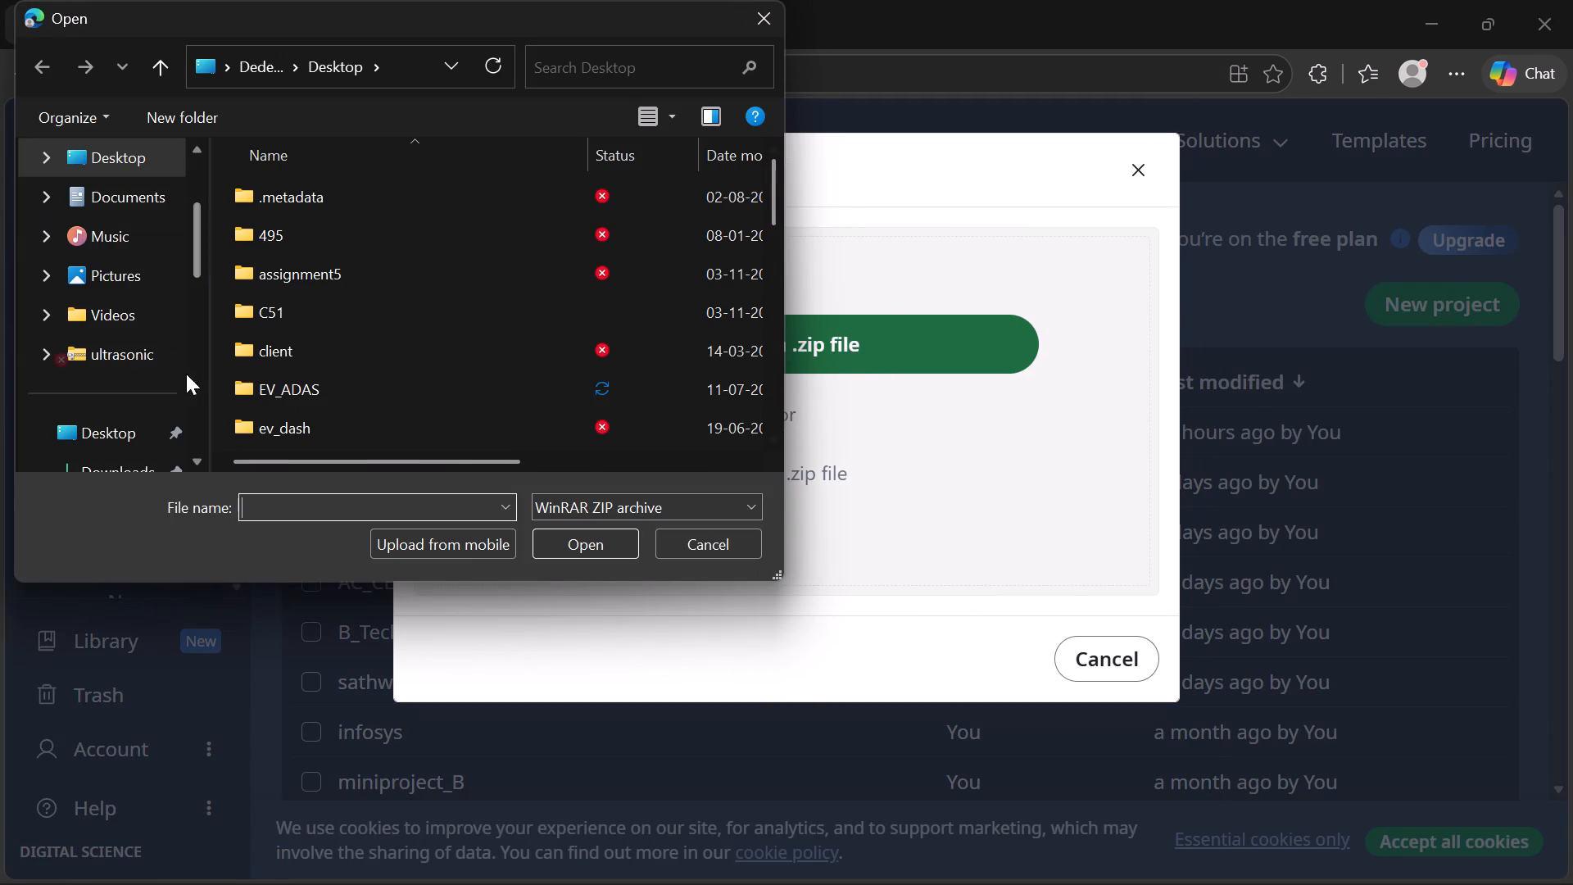
drag(111, 448, 111, 456)
click(111, 456)
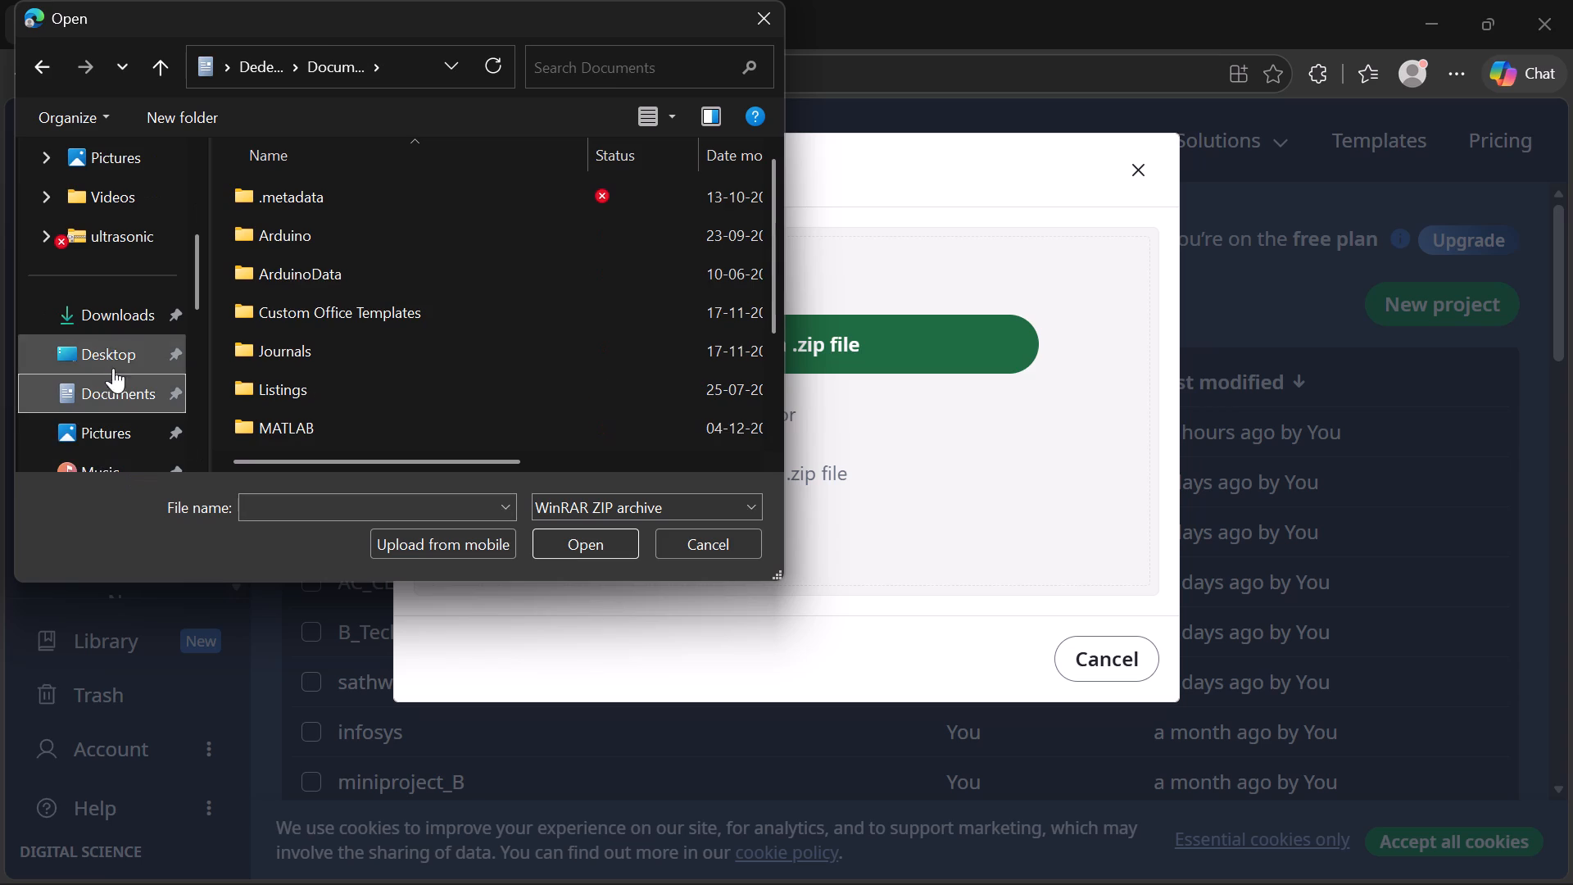
click(120, 318)
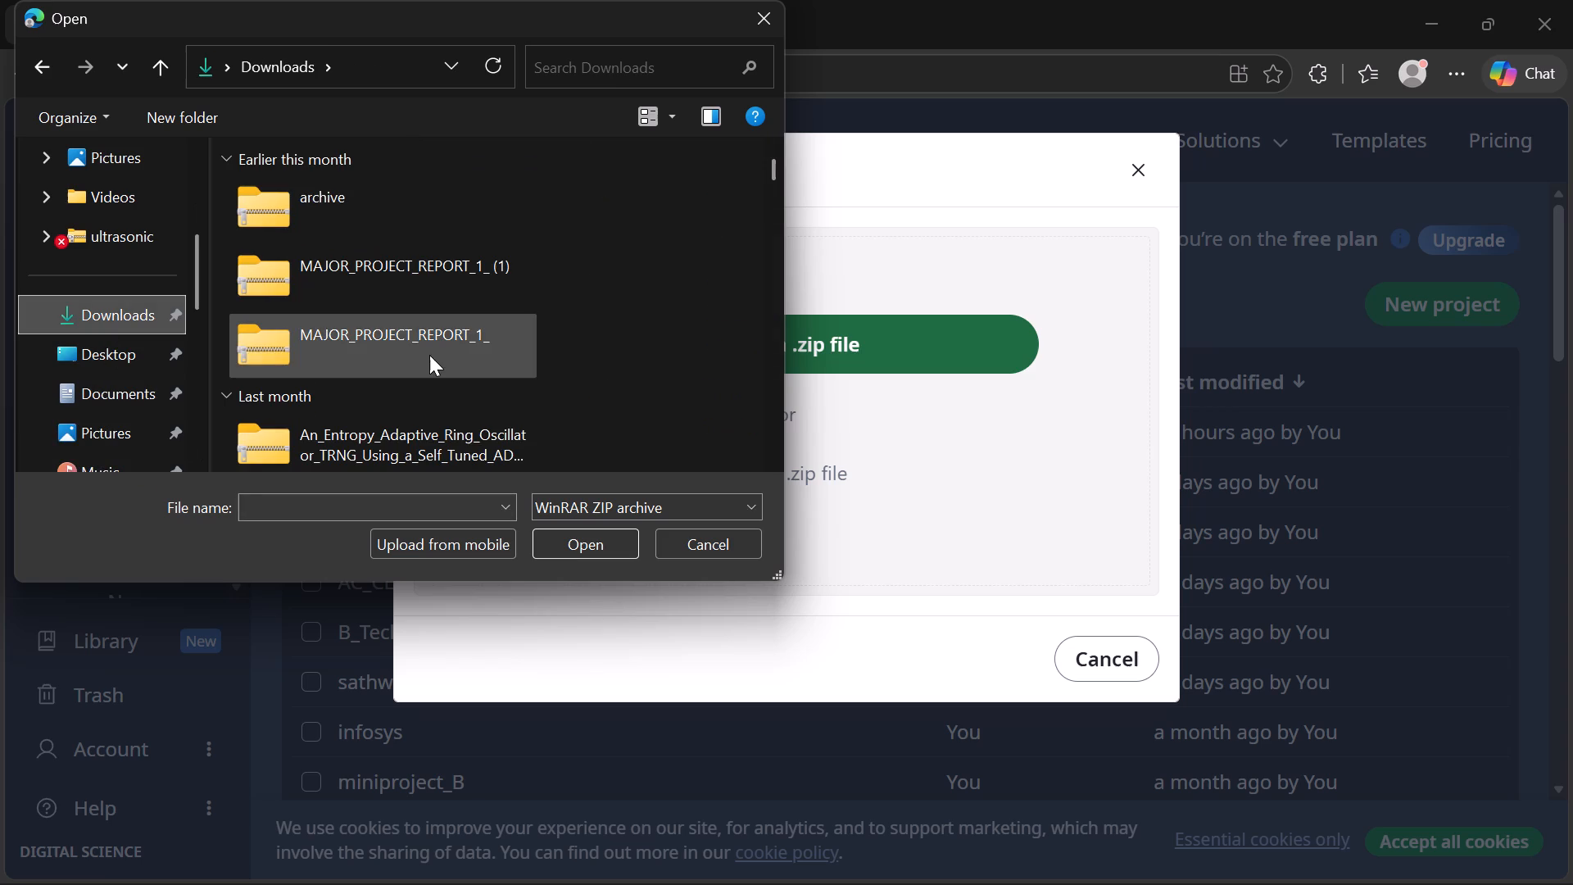
scroll(429, 355, down, 3)
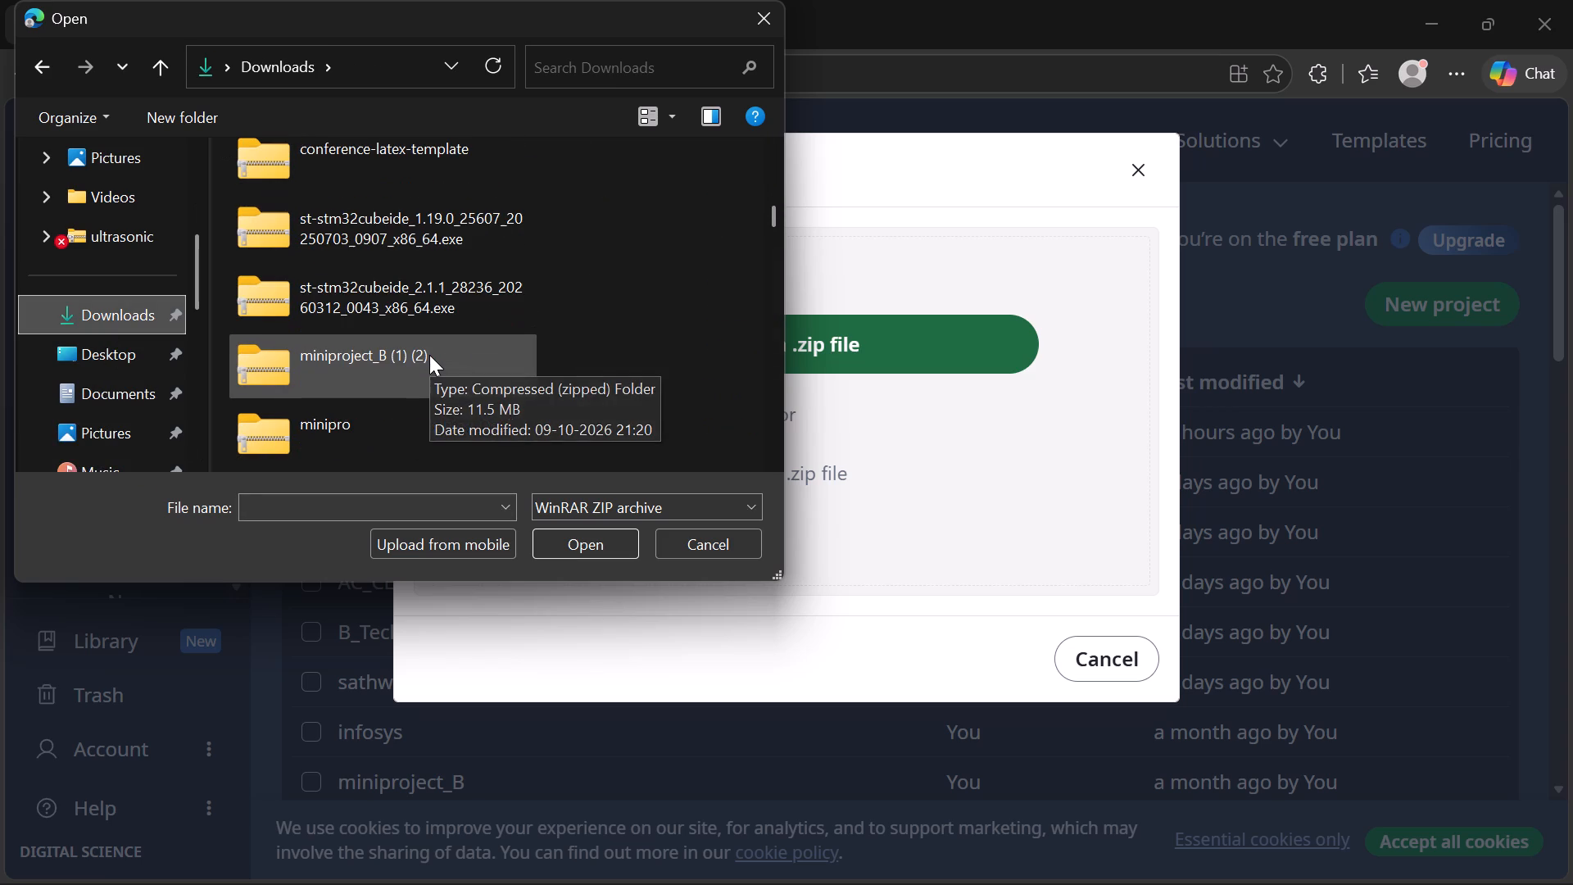
scroll(429, 355, down, 1)
scroll(429, 355, up, 8)
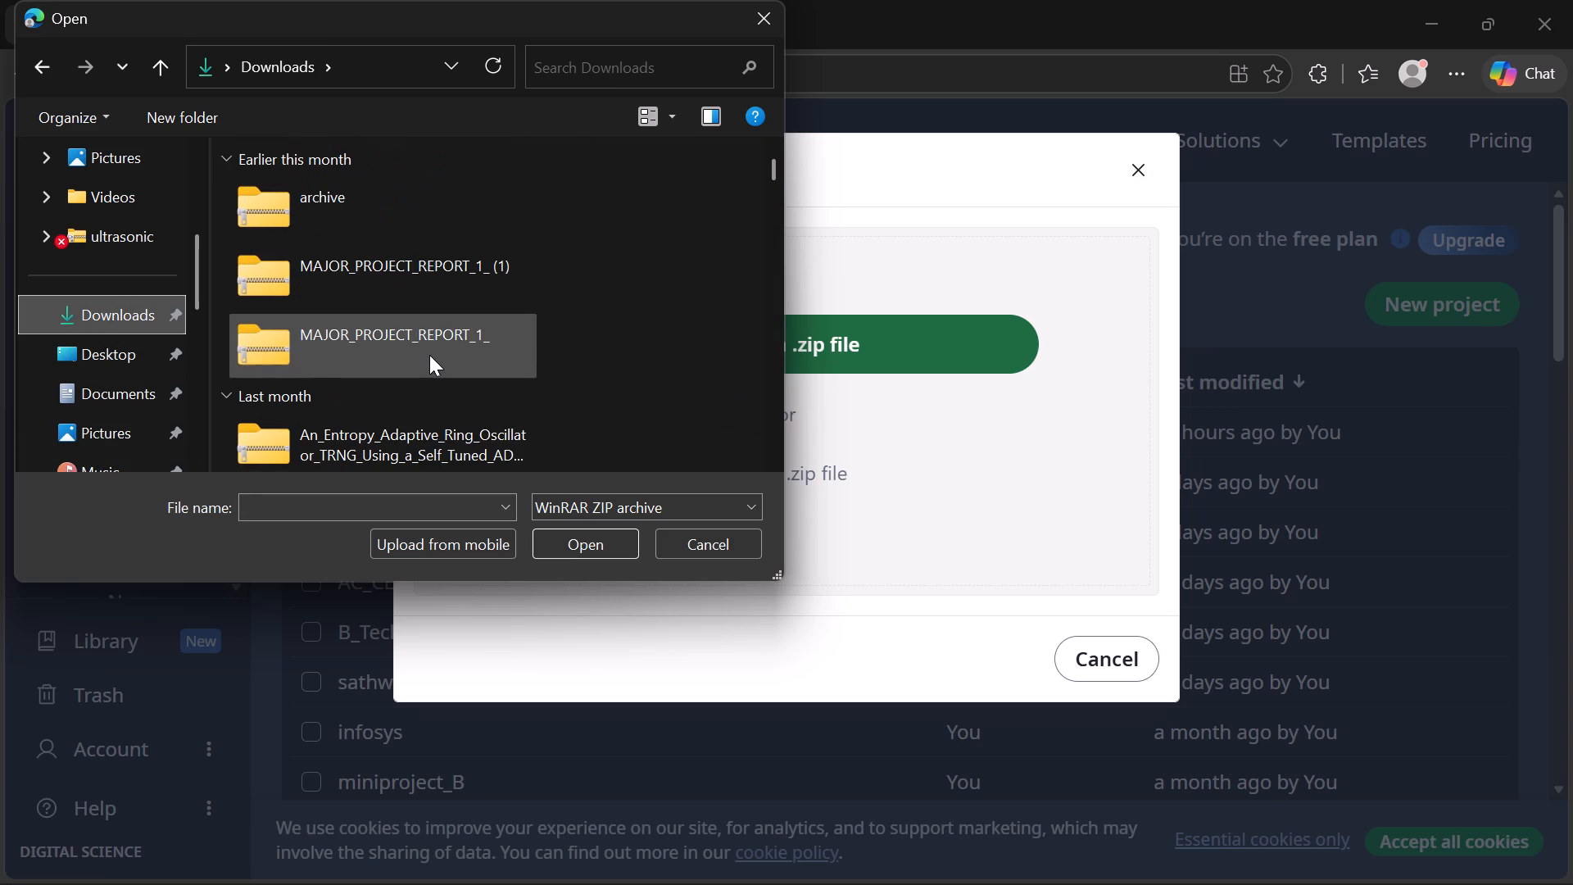
scroll(97, 154, up, 6)
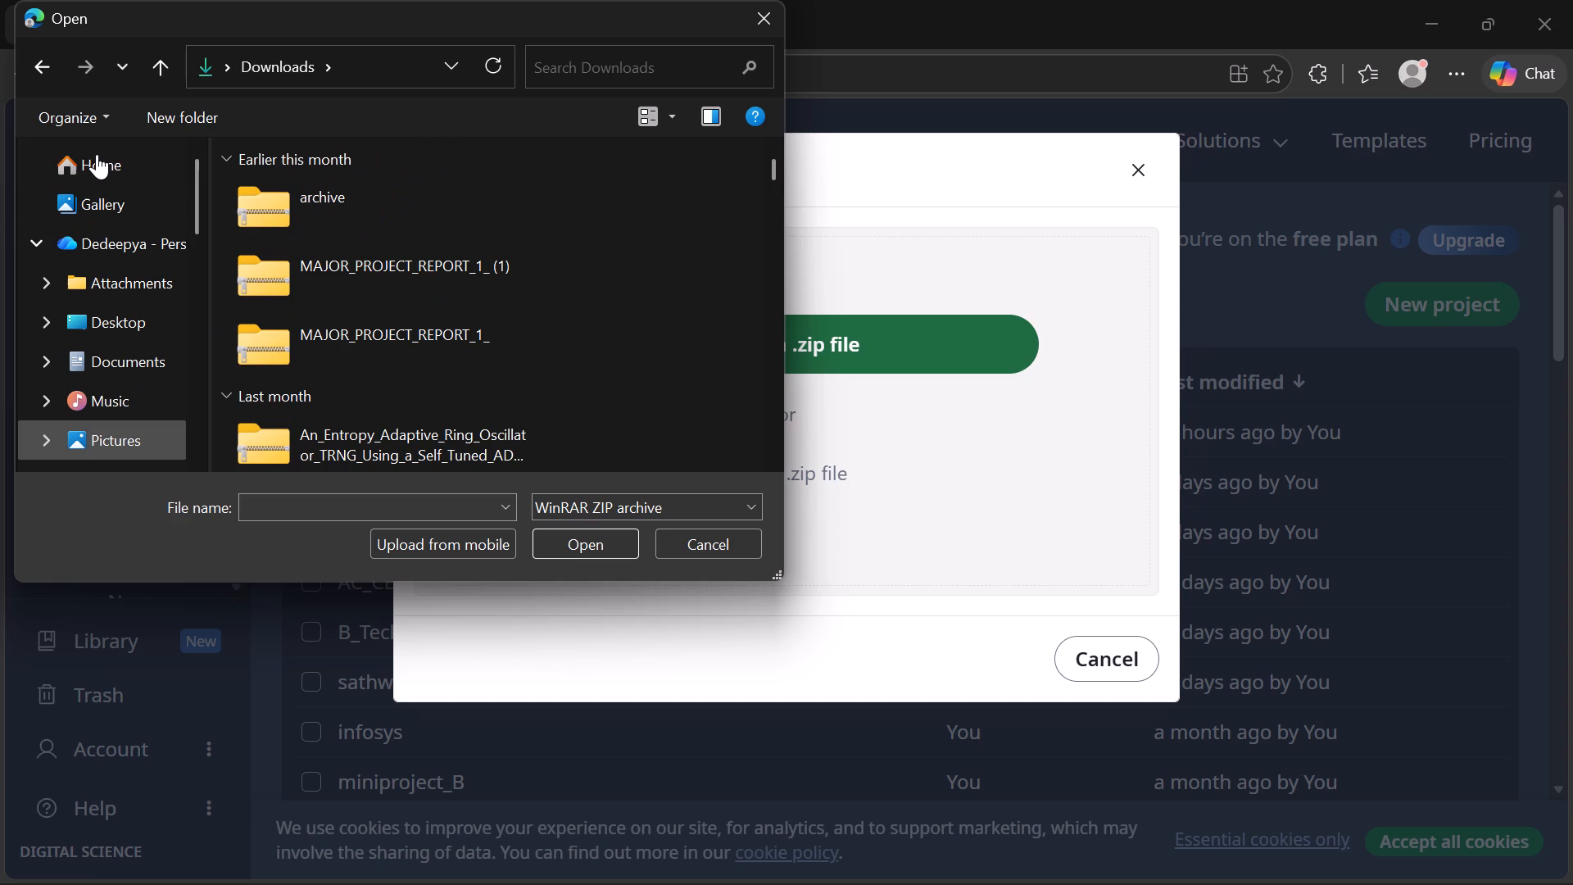
click(97, 154)
scroll(364, 312, down, 1)
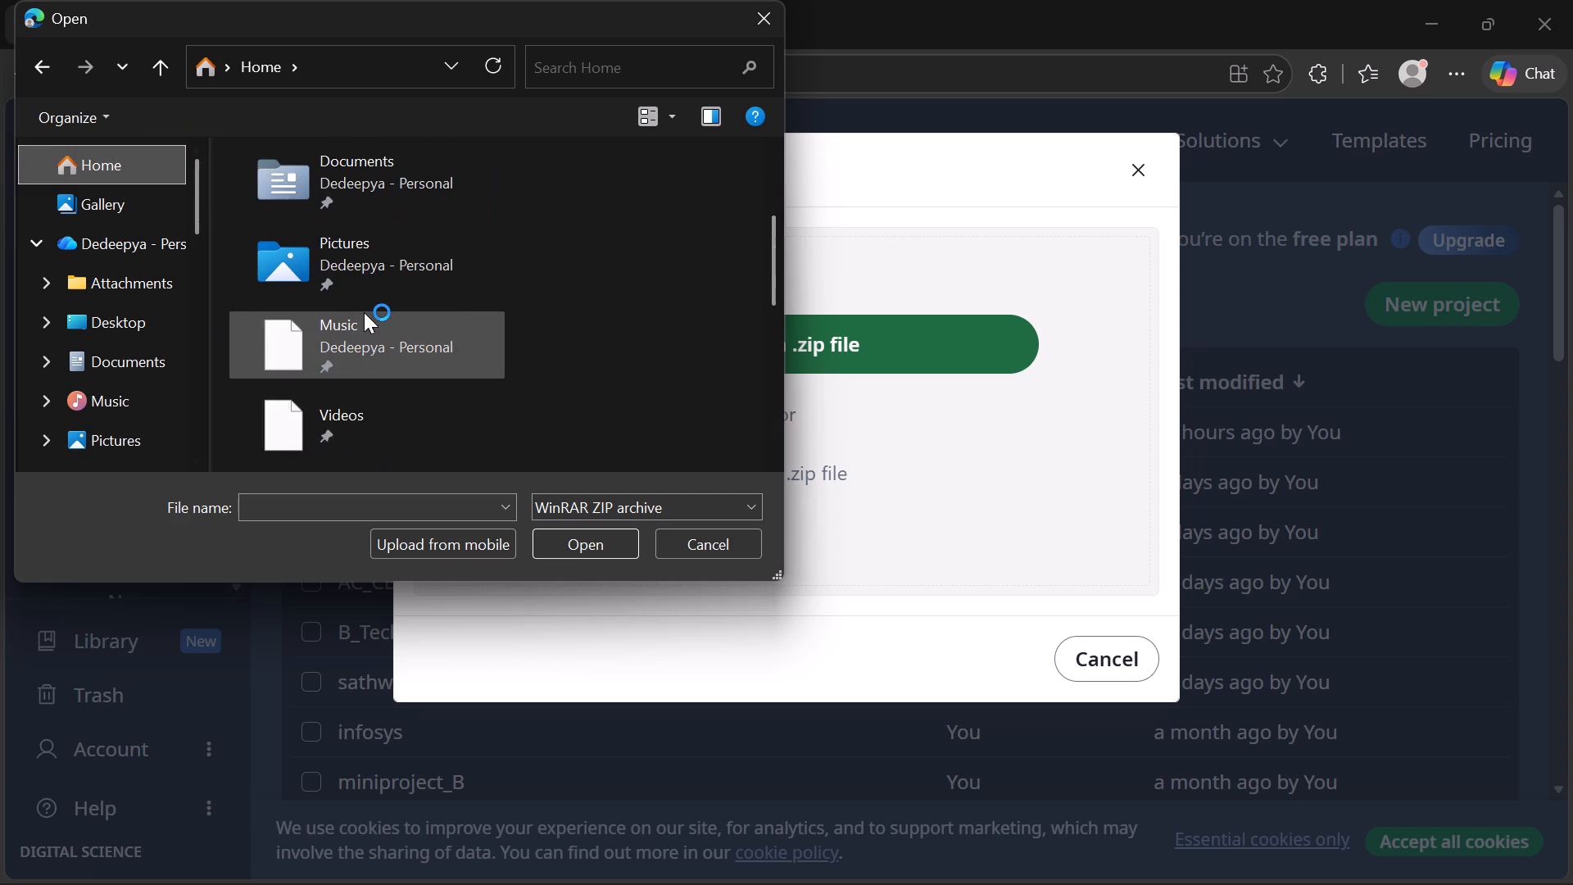
scroll(364, 312, down, 1)
click(351, 331)
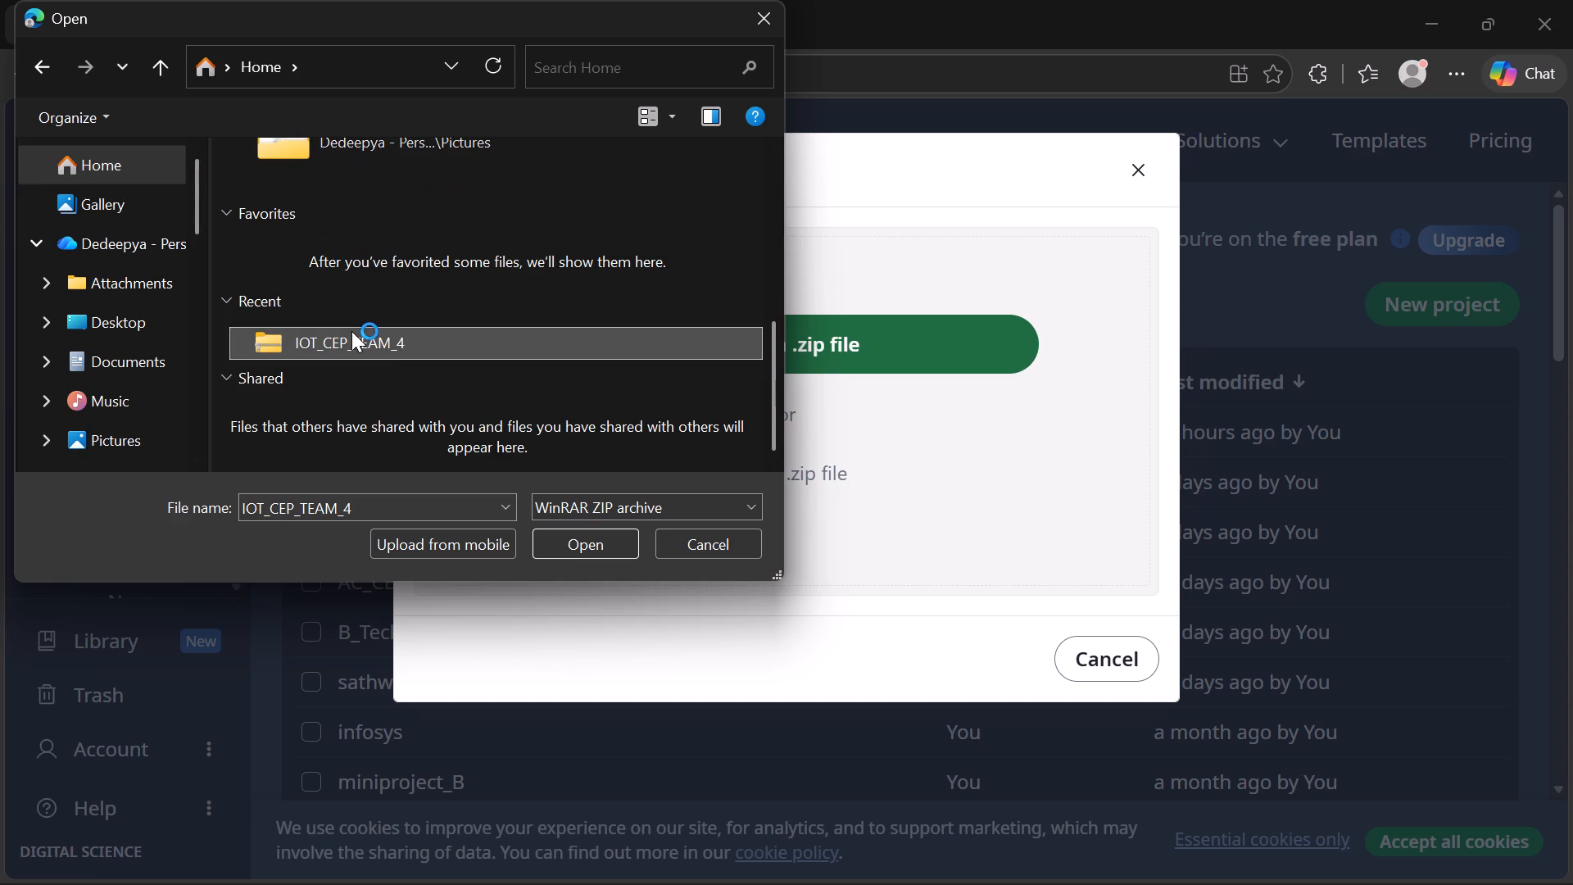
click(553, 535)
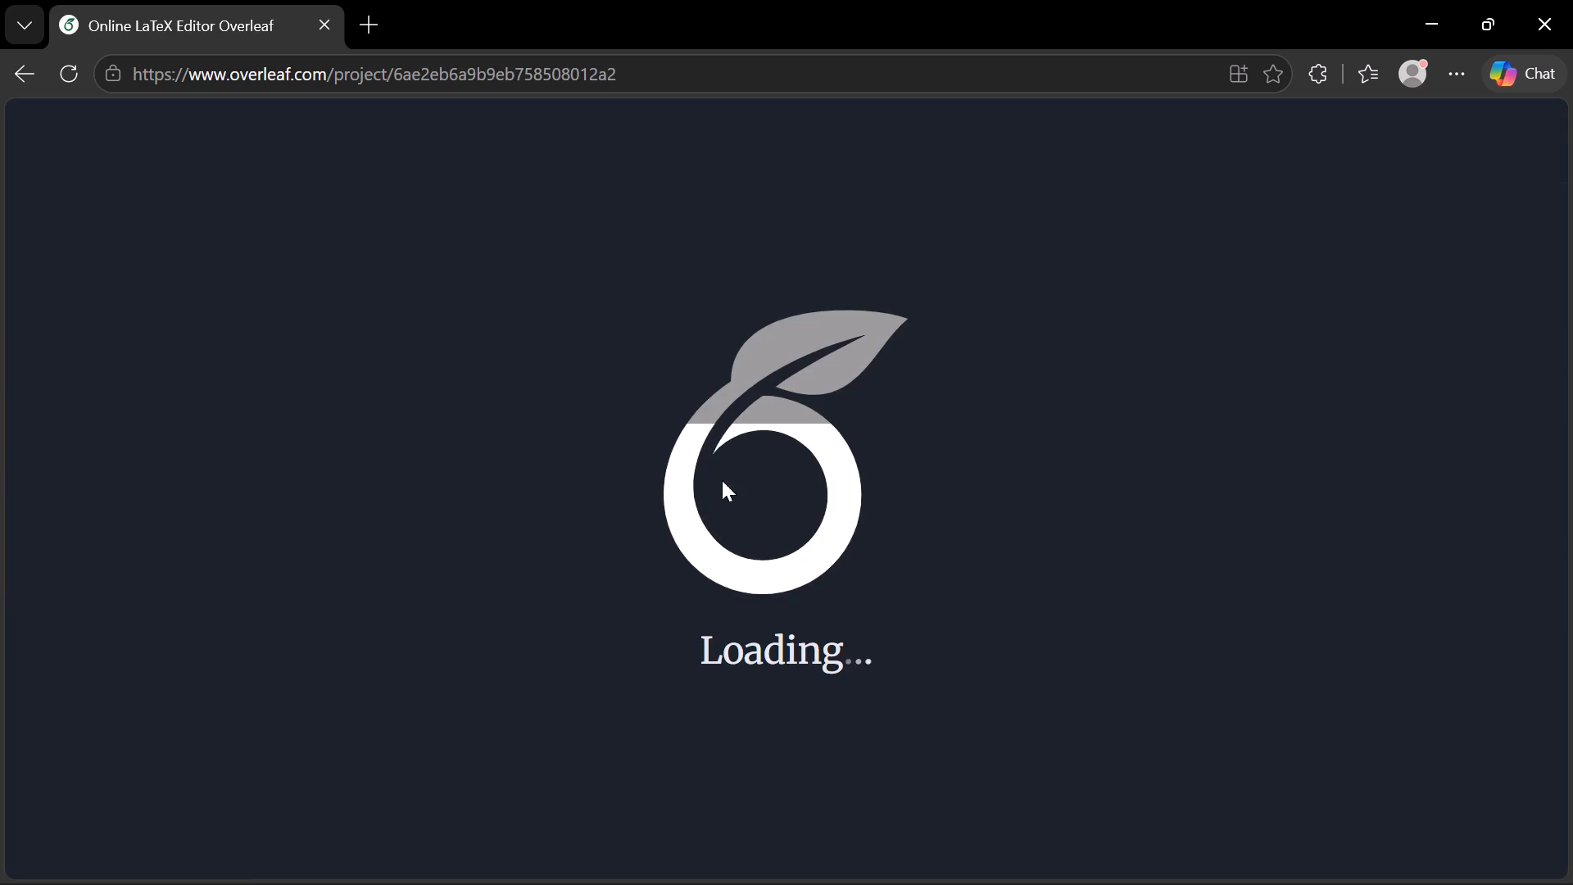
click(381, 26)
click(416, 87)
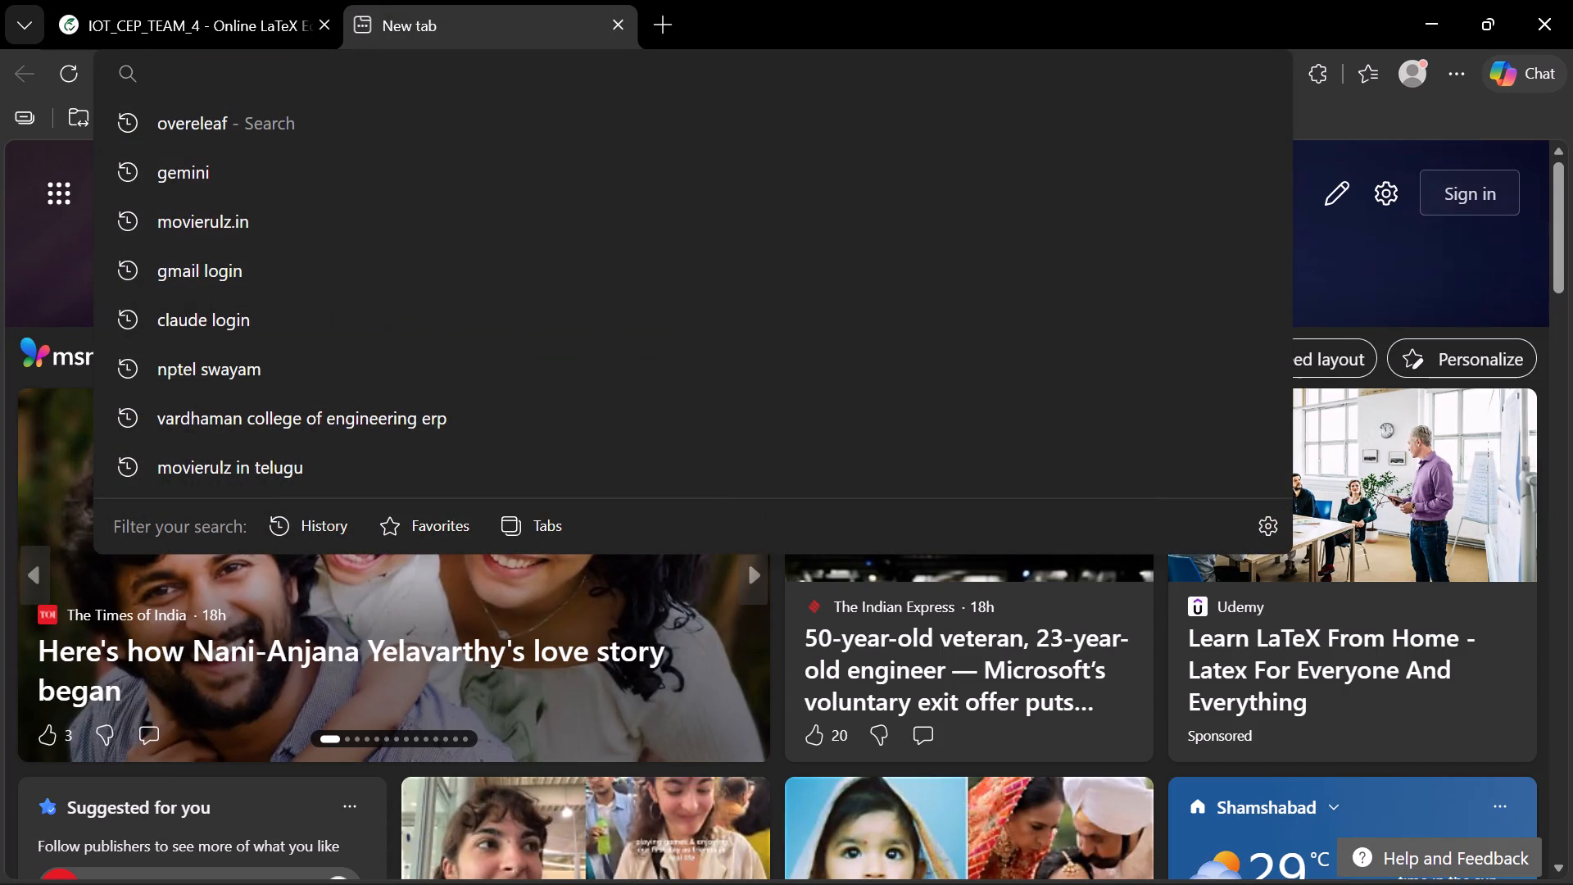
text(cg)
key(BackSpace)
text(hatg)
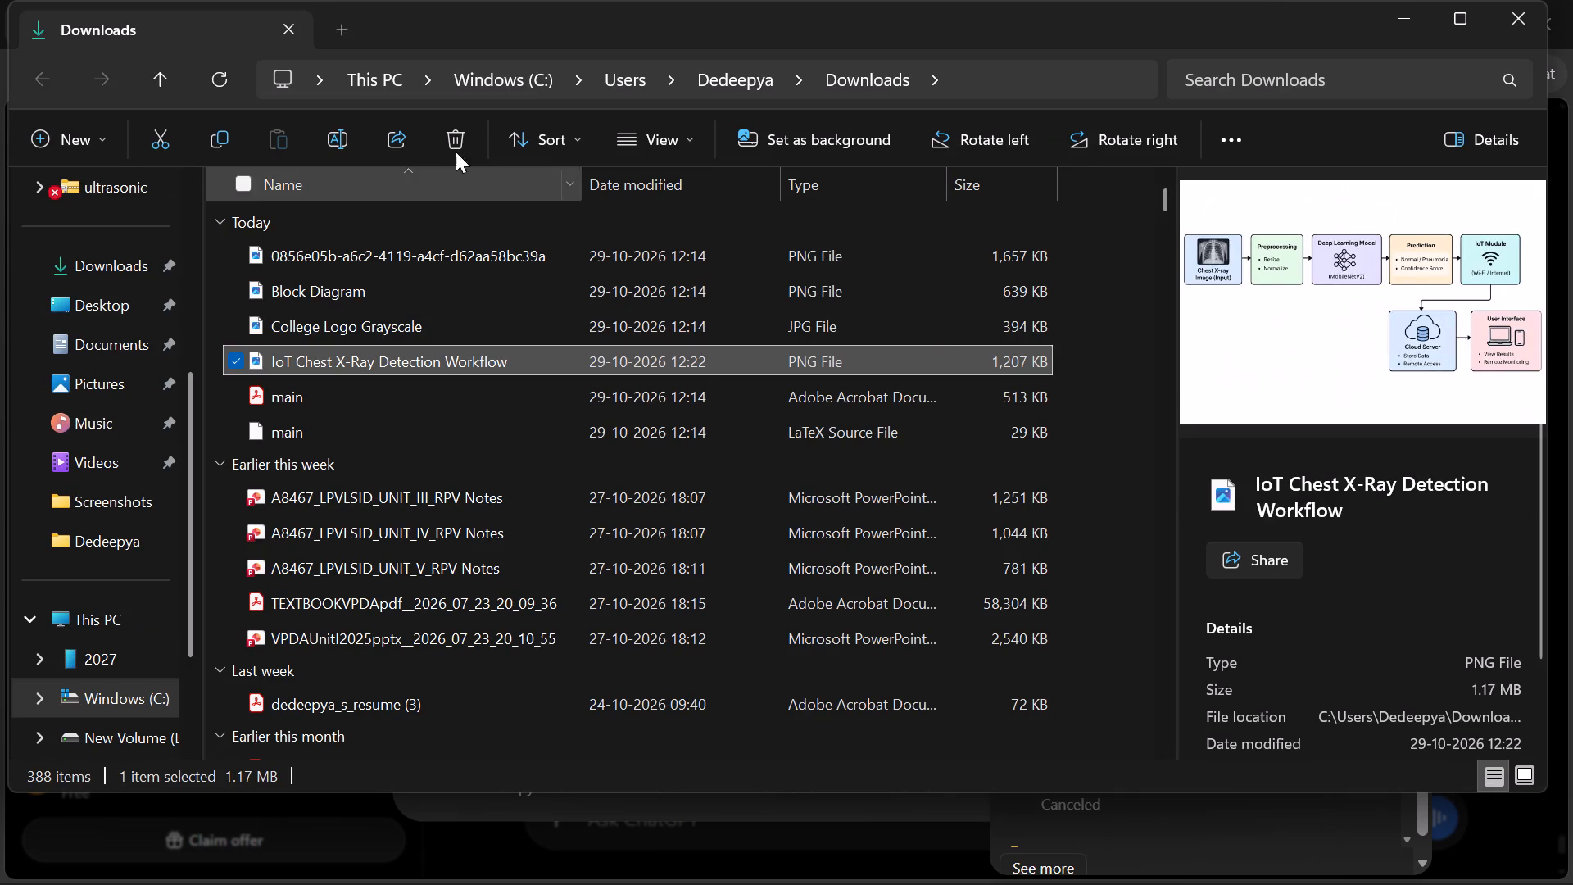
click(338, 134)
key(BackSpace)
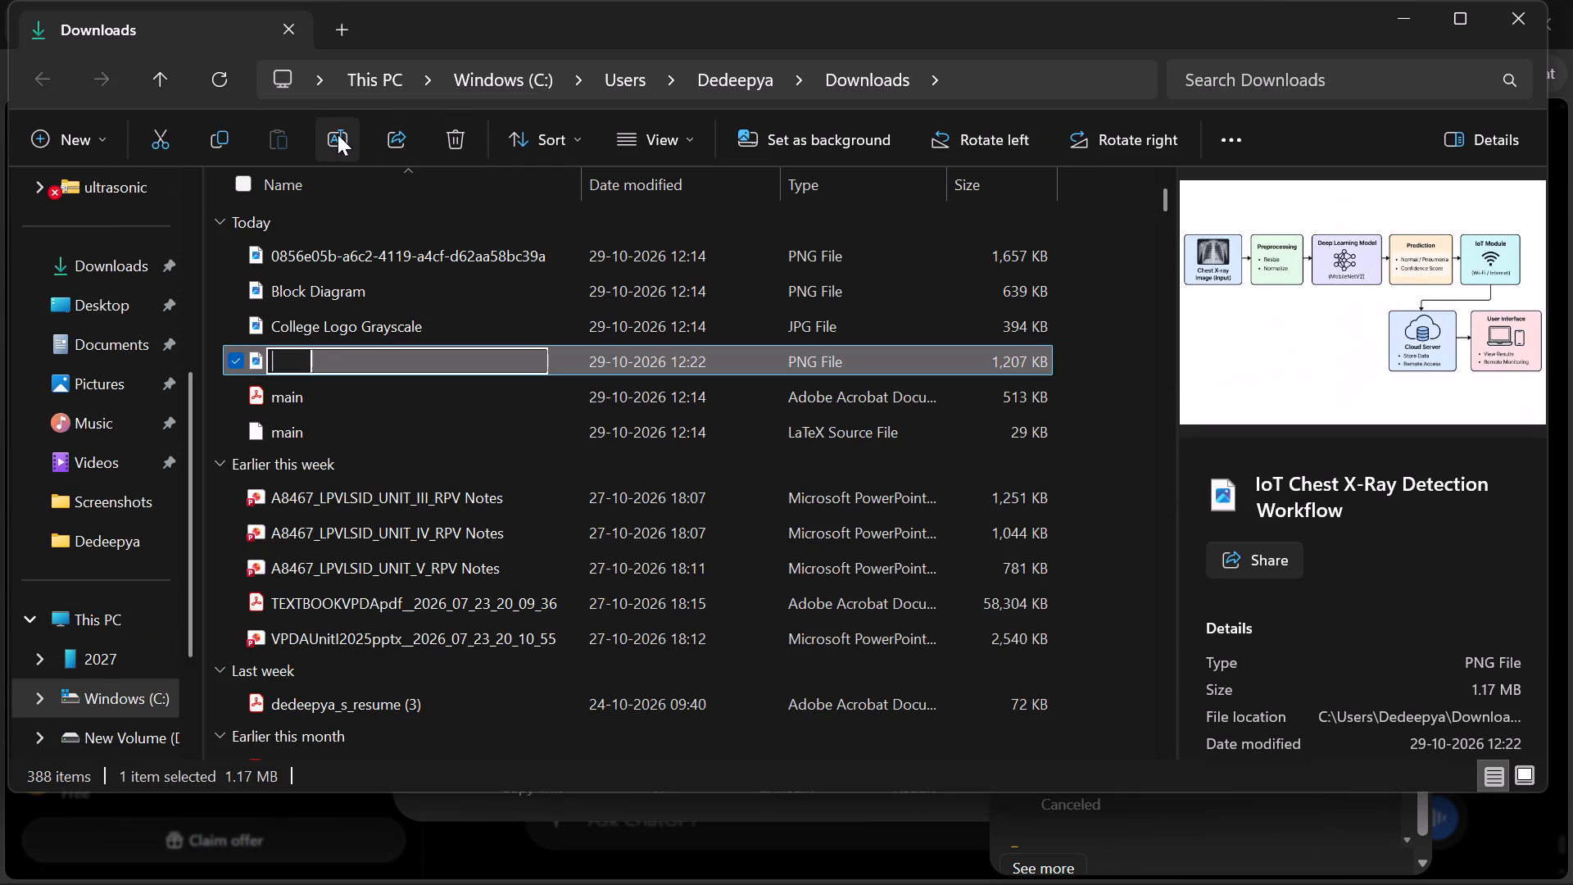
text(block diagram iot)
key(Return)
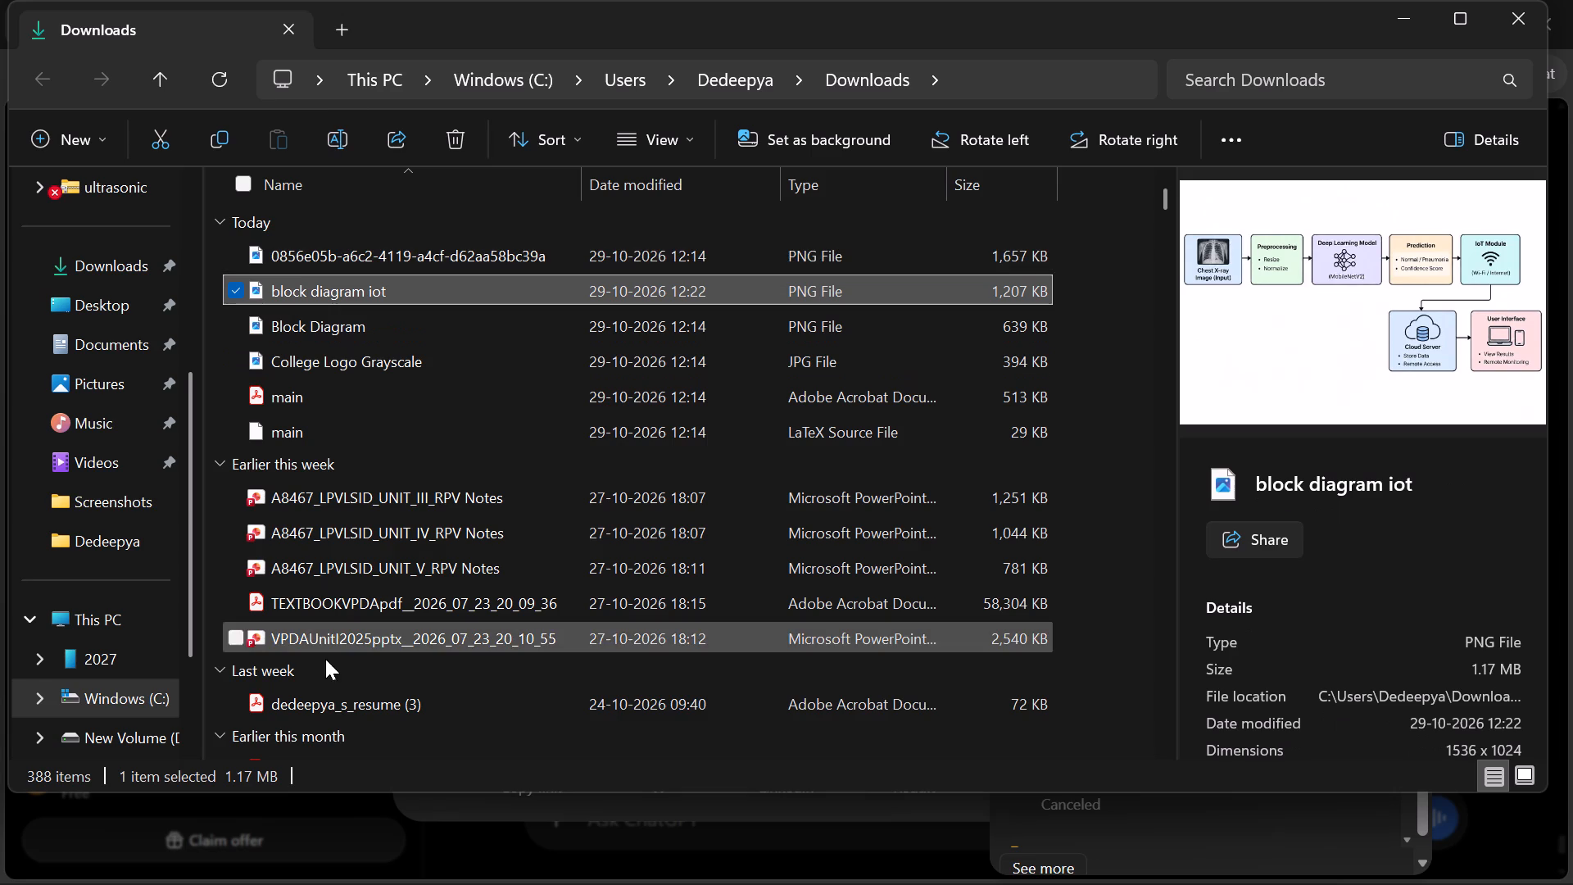
Switch back to the browser and upload block diagram iot from Downloads to the IOT_CEP_TEAM_4 project in Overleaf.
click(827, 845)
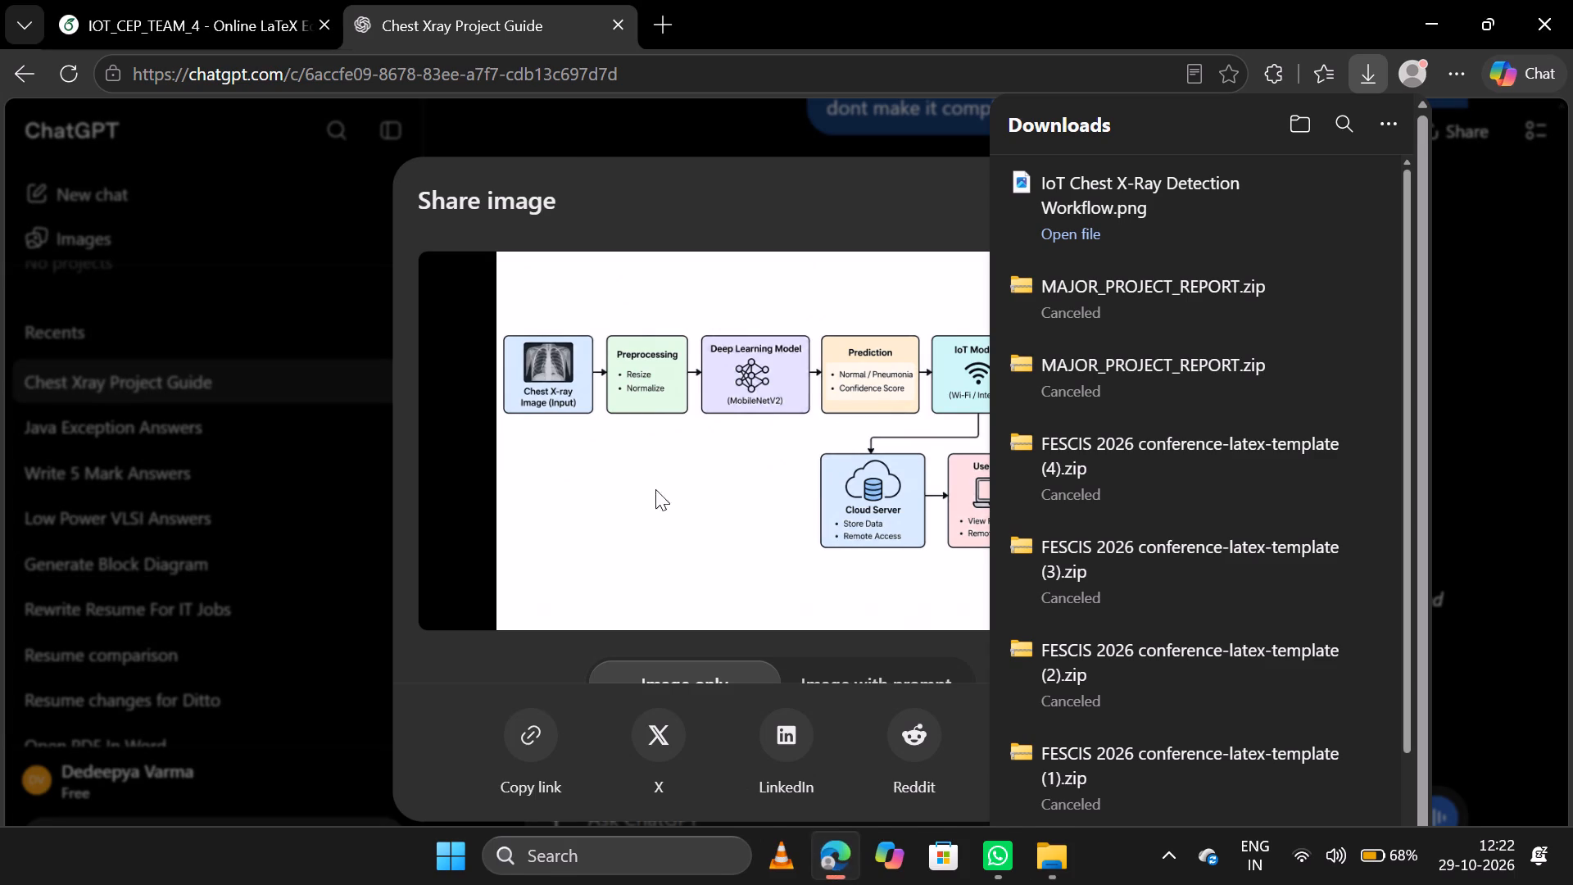
click(578, 126)
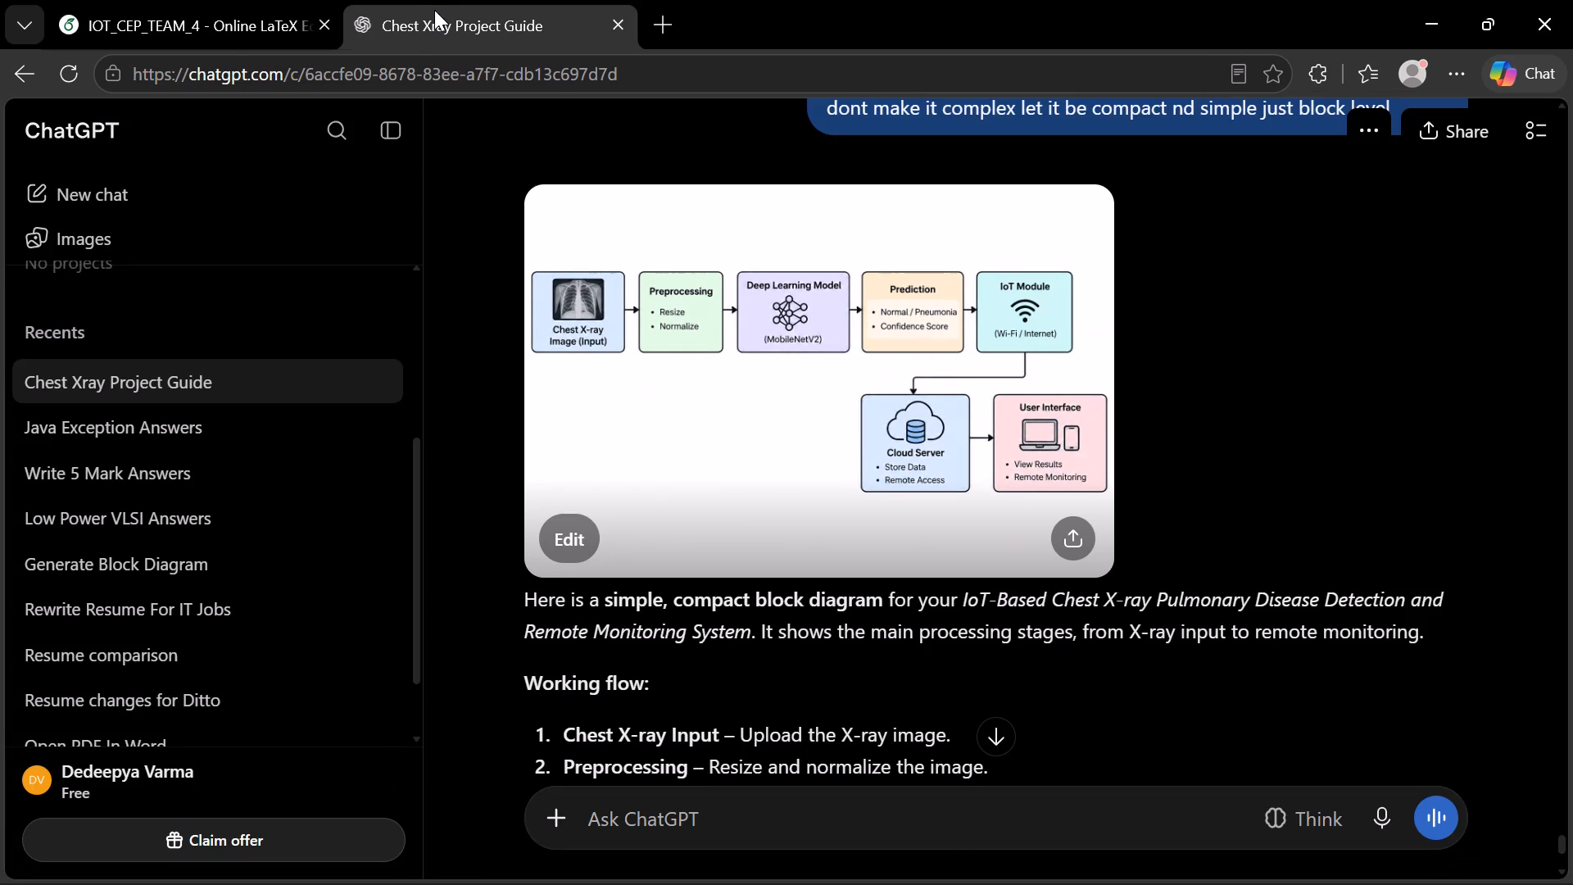
click(196, 0)
scroll(728, 448, down, 2)
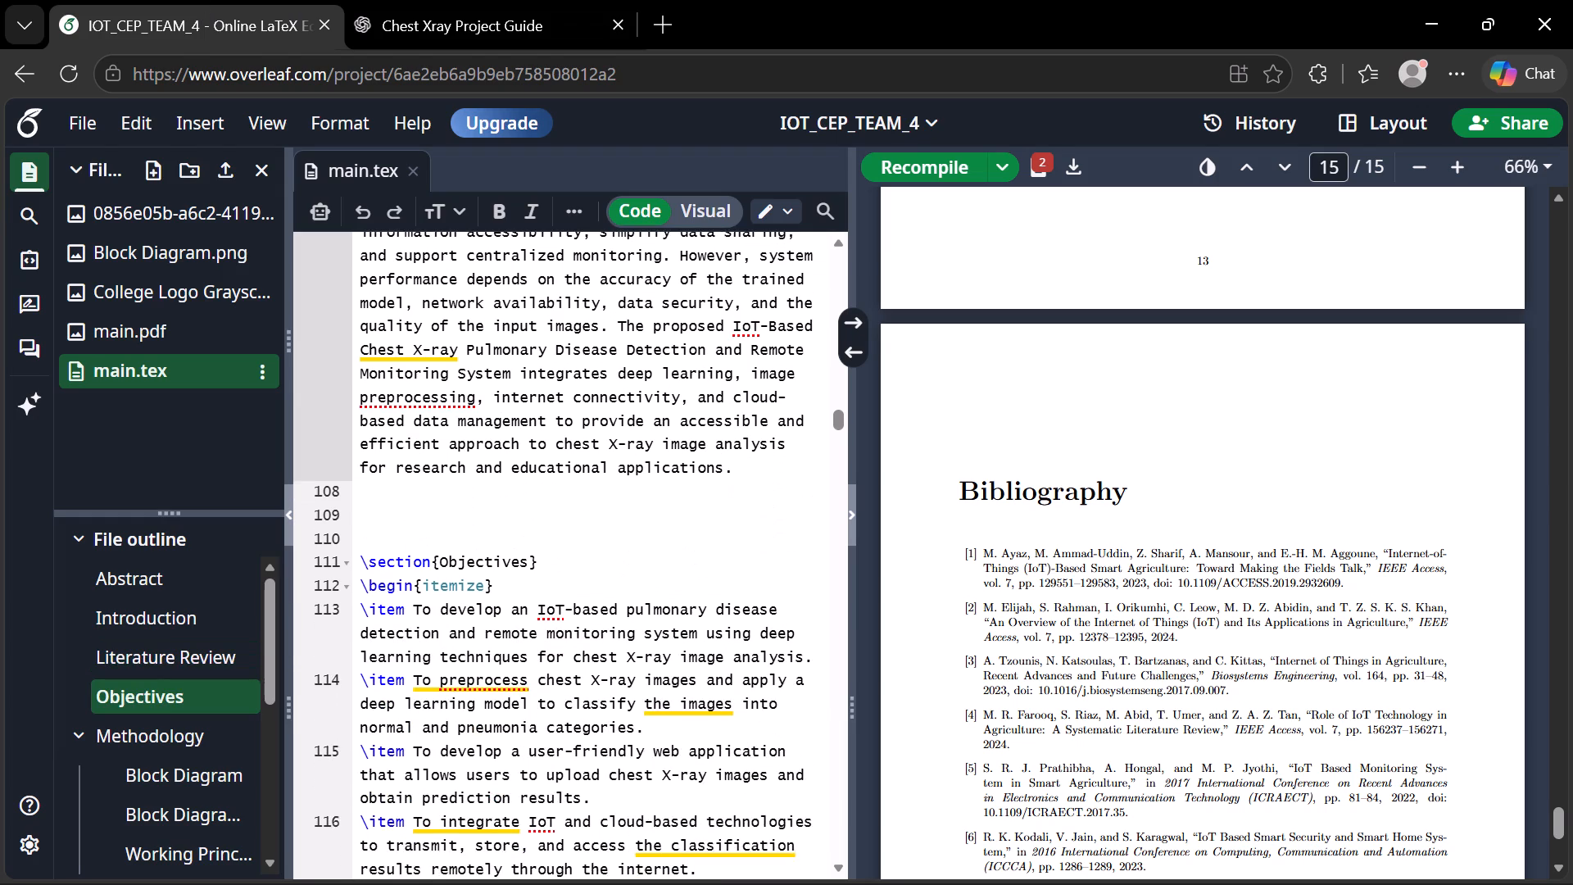
scroll(728, 448, down, 4)
scroll(728, 448, up, 1)
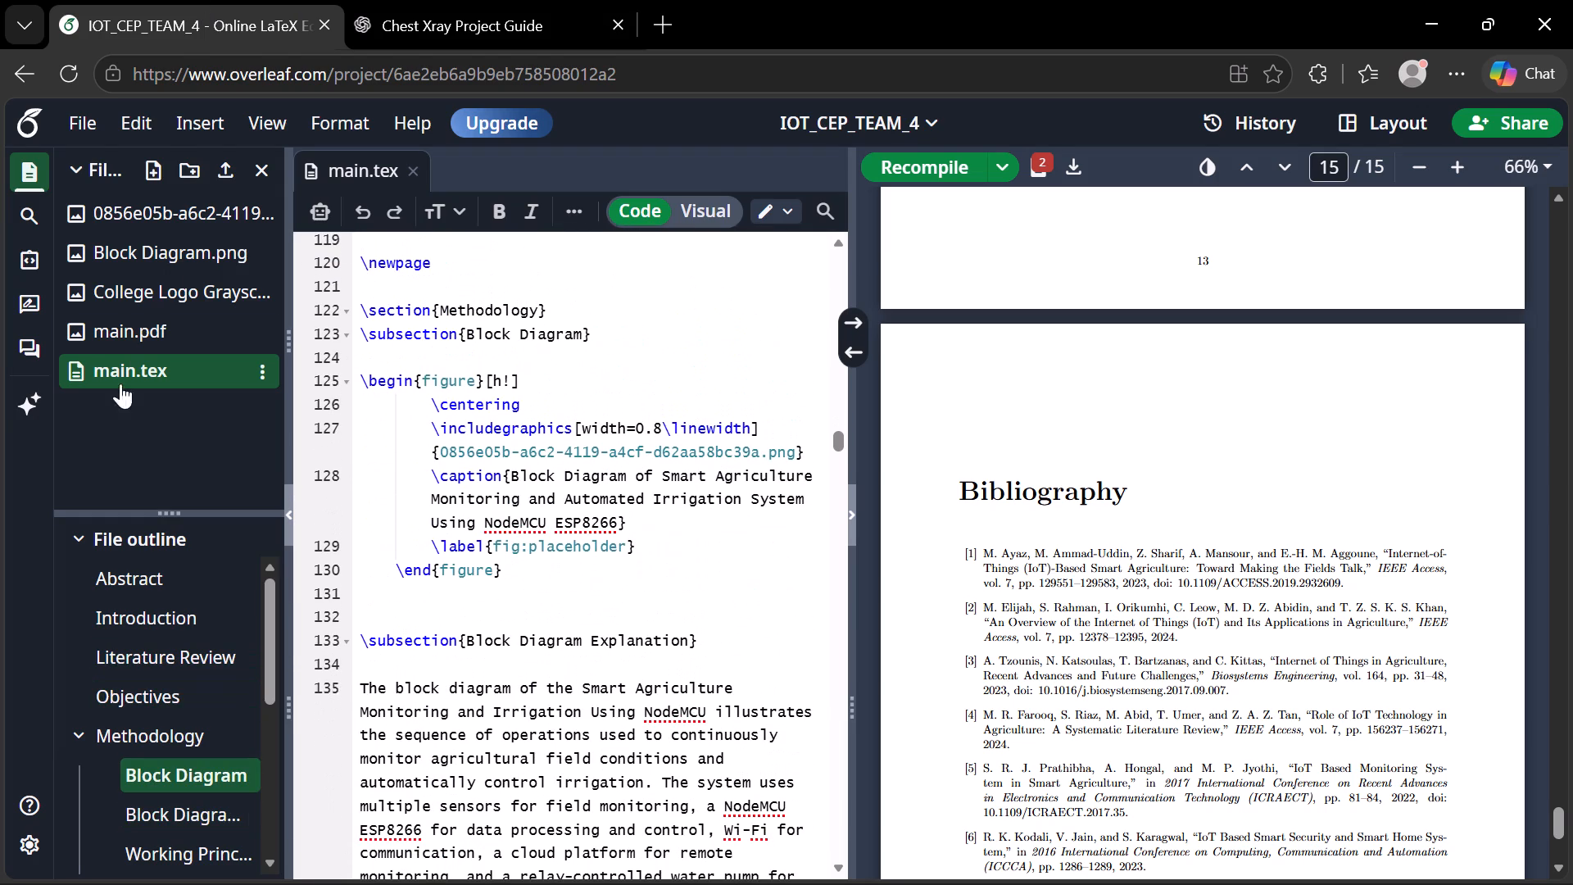
click(229, 163)
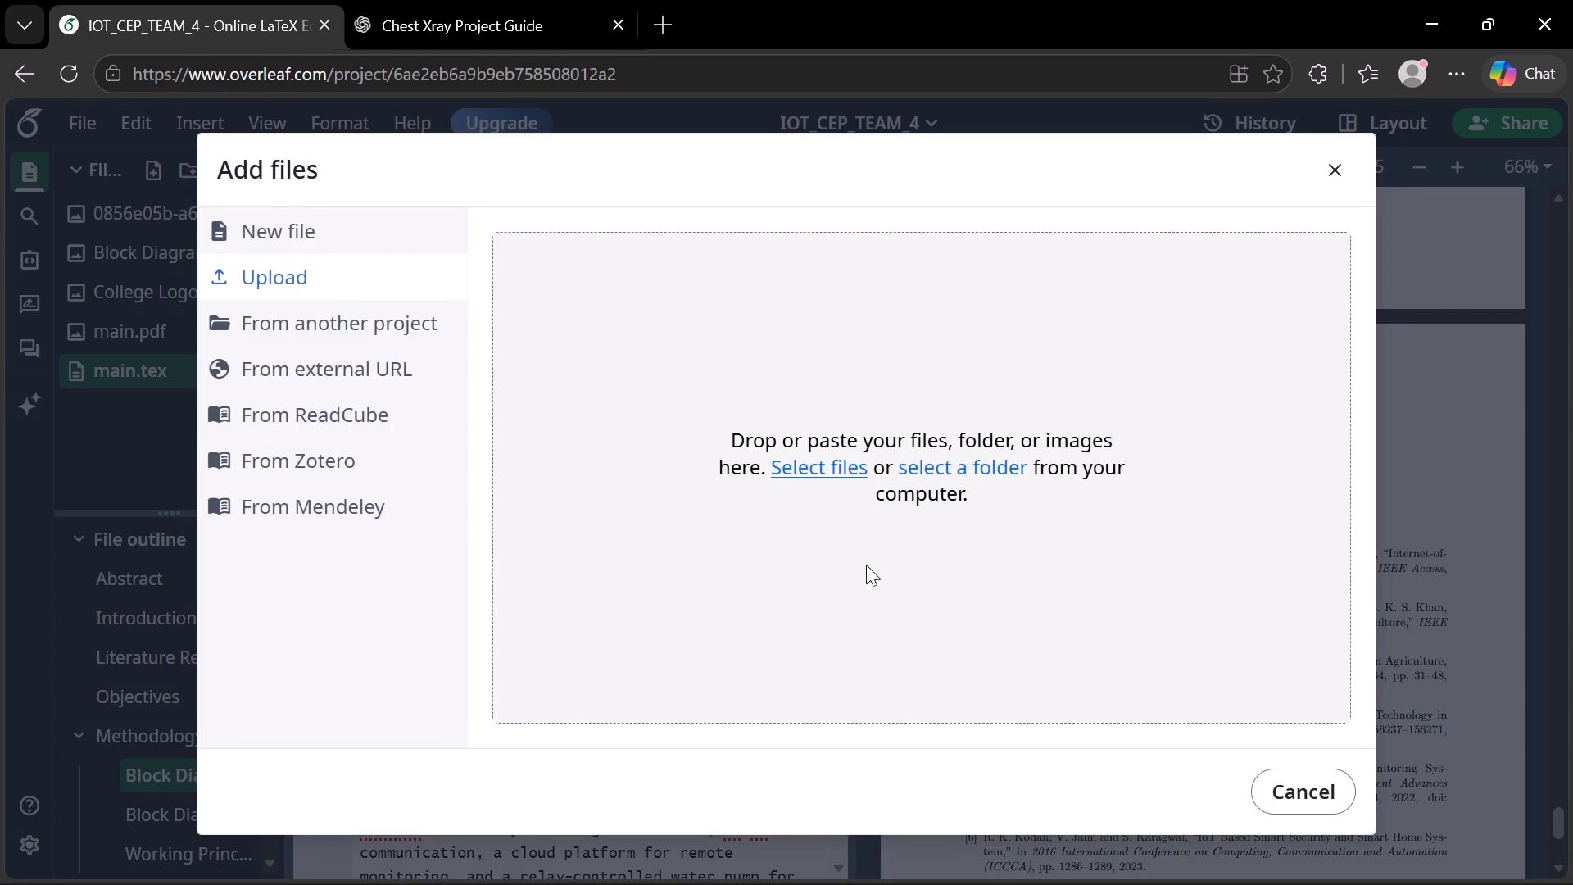
click(824, 474)
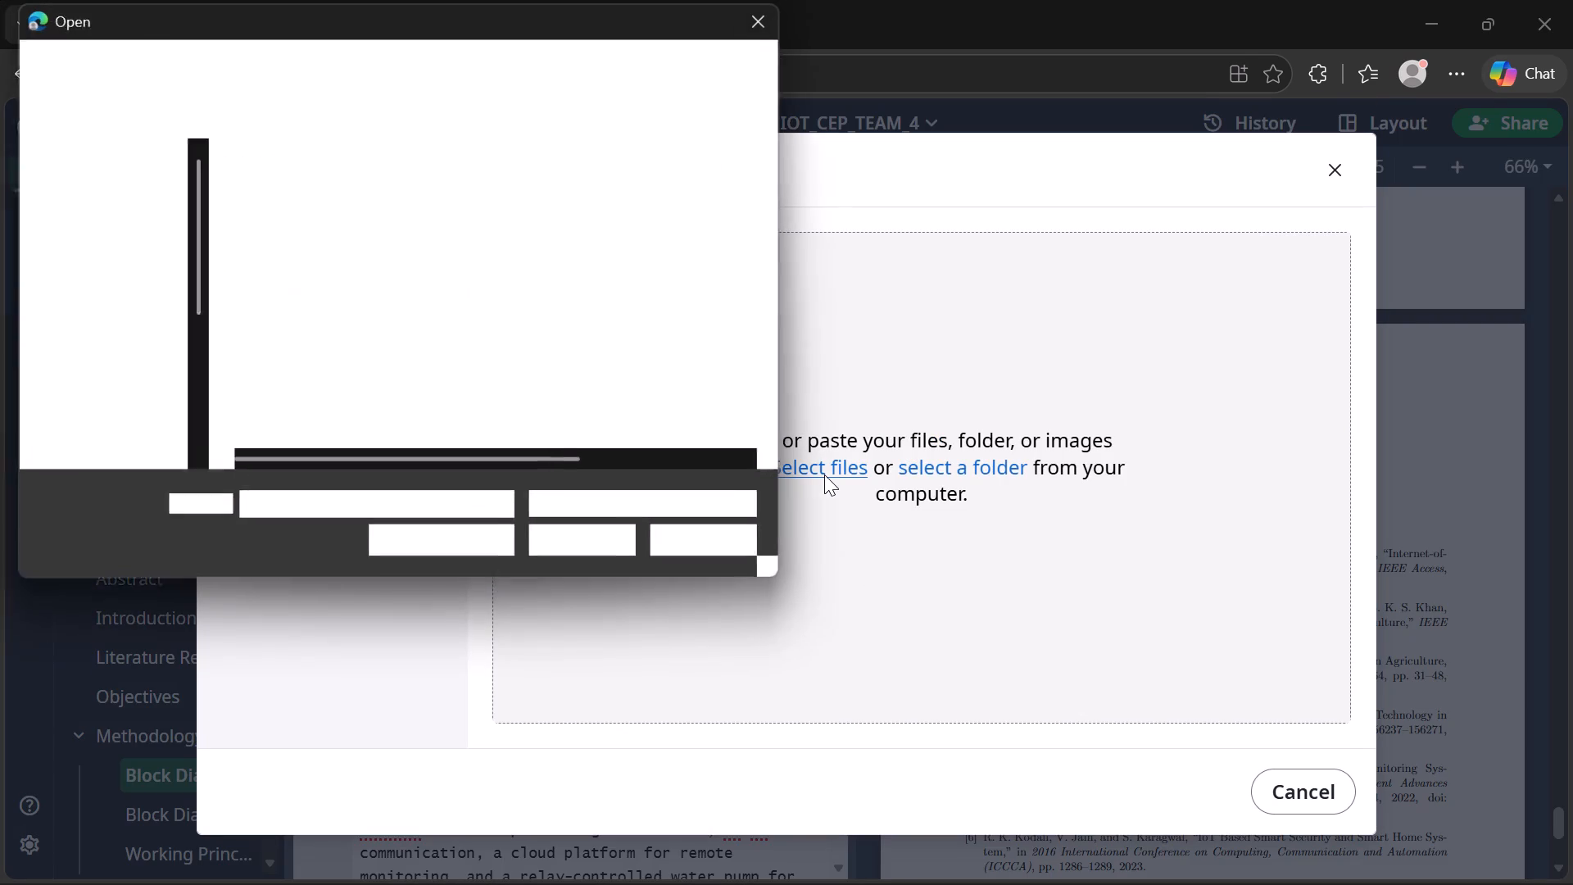
scroll(102, 239, down, 1)
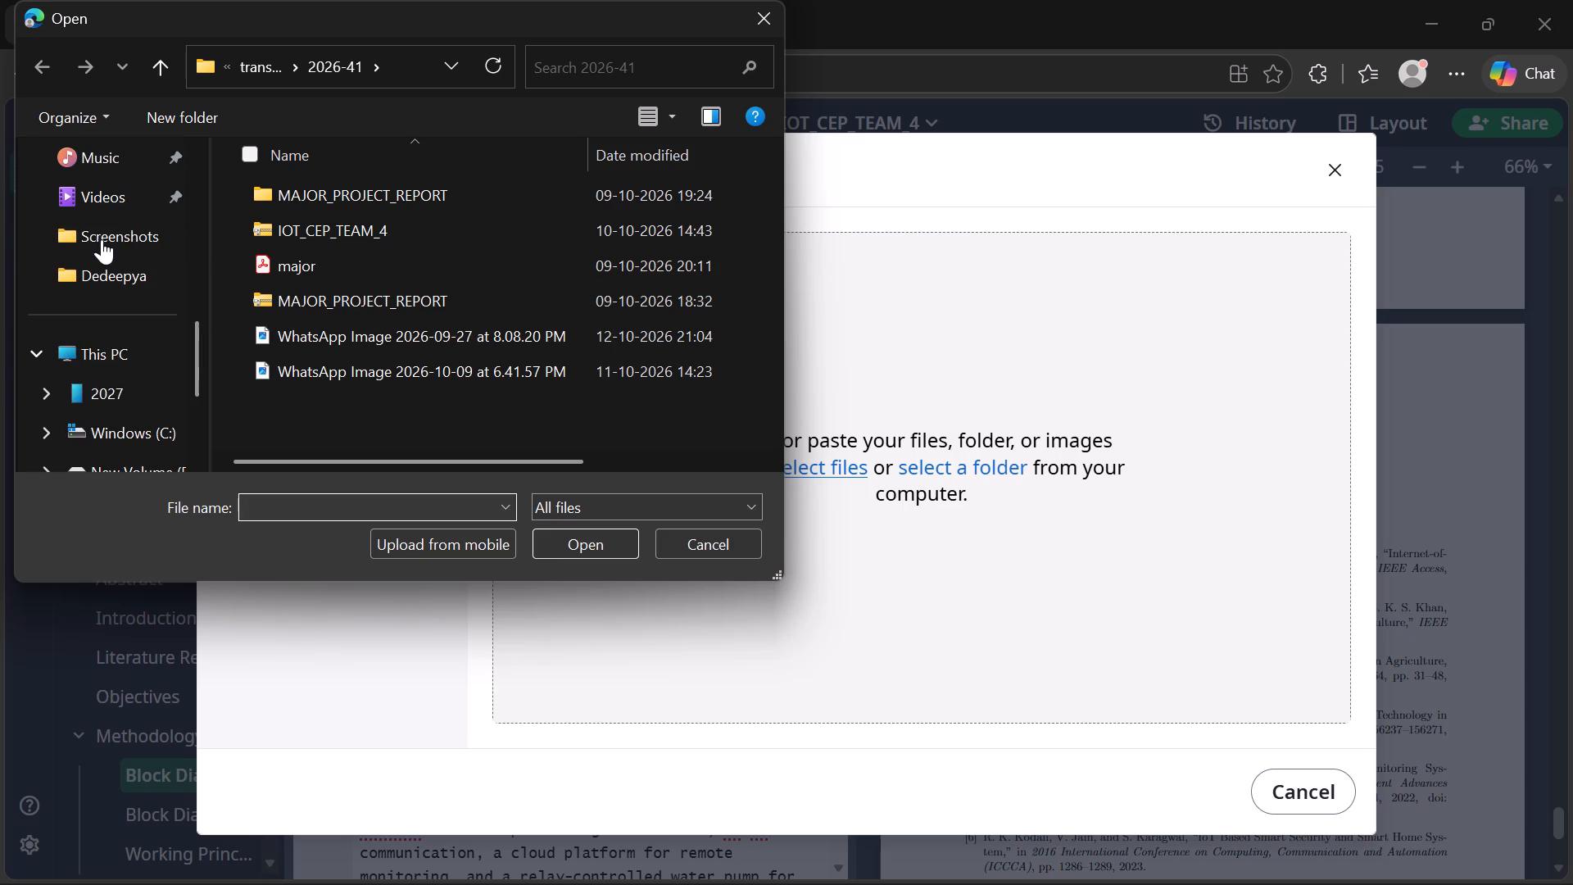
scroll(102, 239, down, 1)
scroll(125, 333, up, 1)
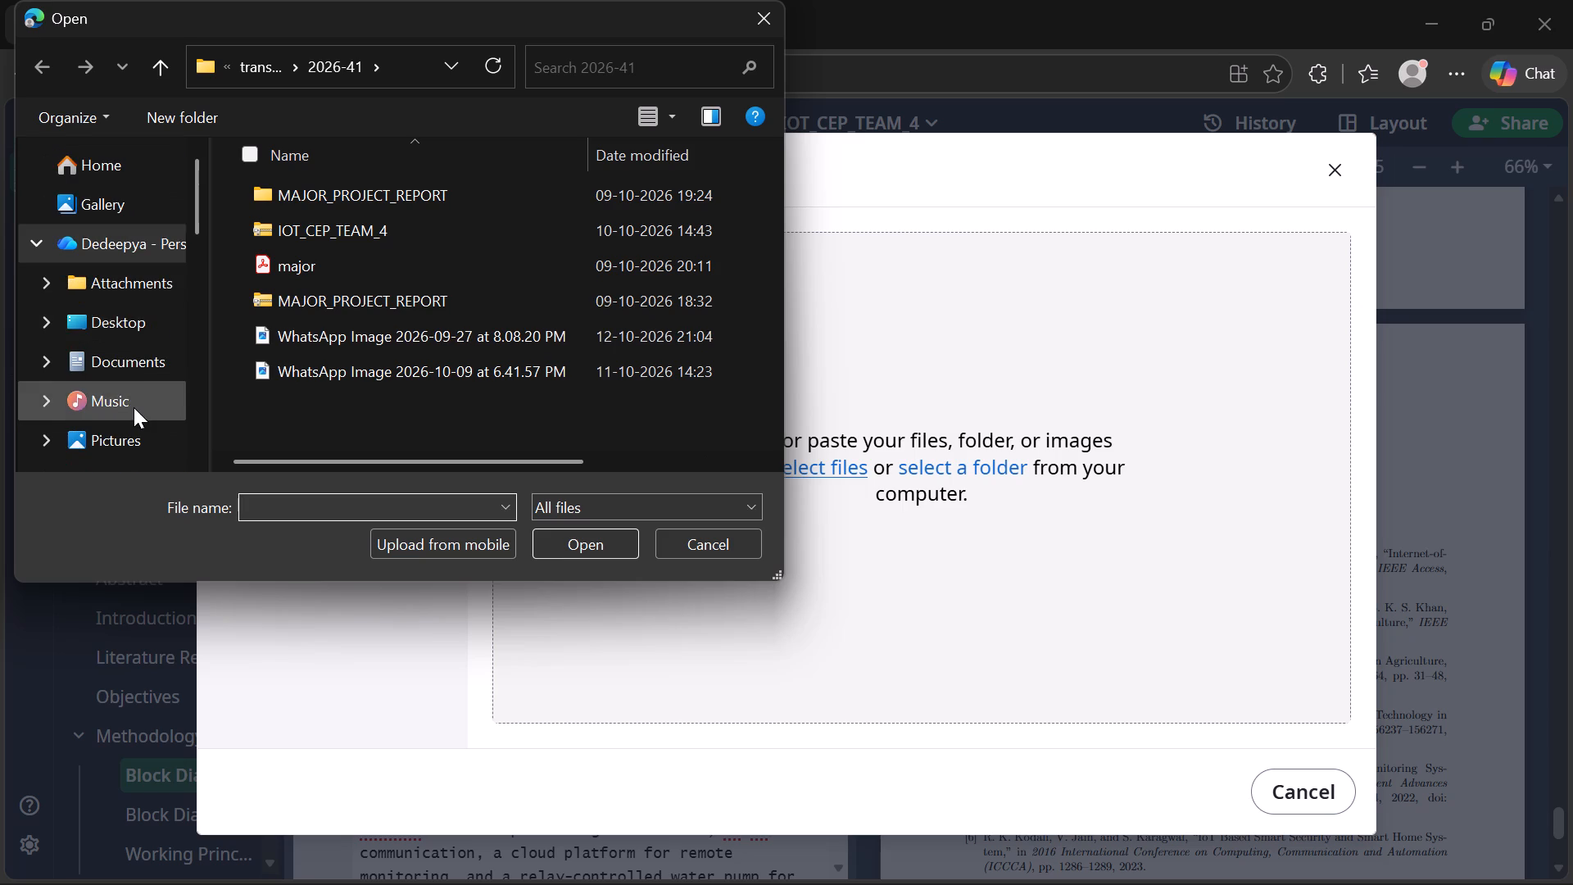
scroll(134, 410, down, 1)
click(105, 350)
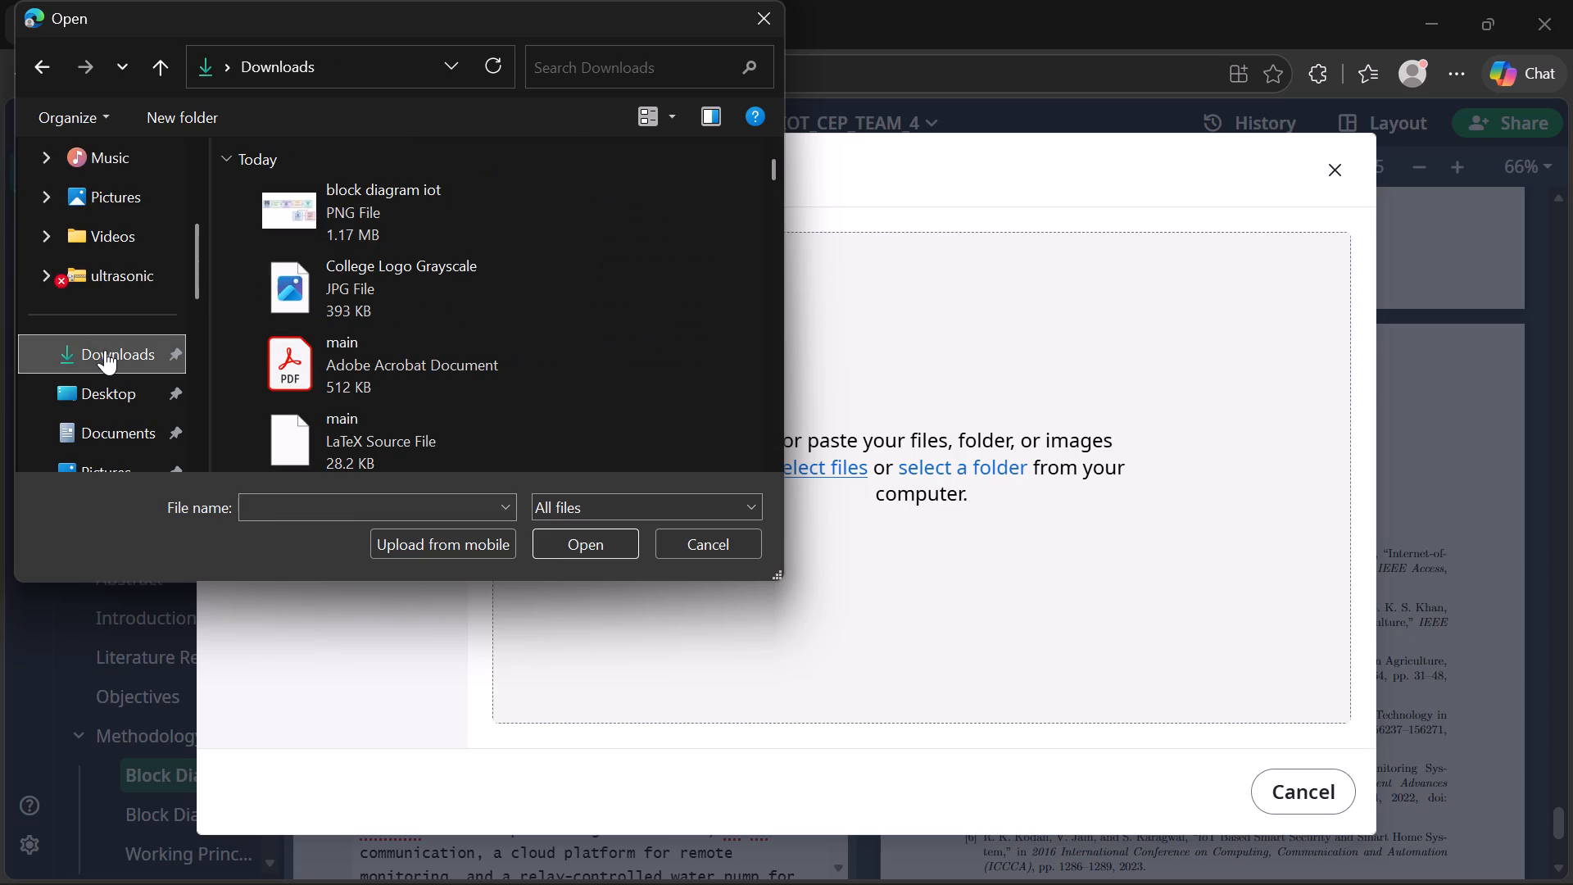
click(386, 202)
click(594, 535)
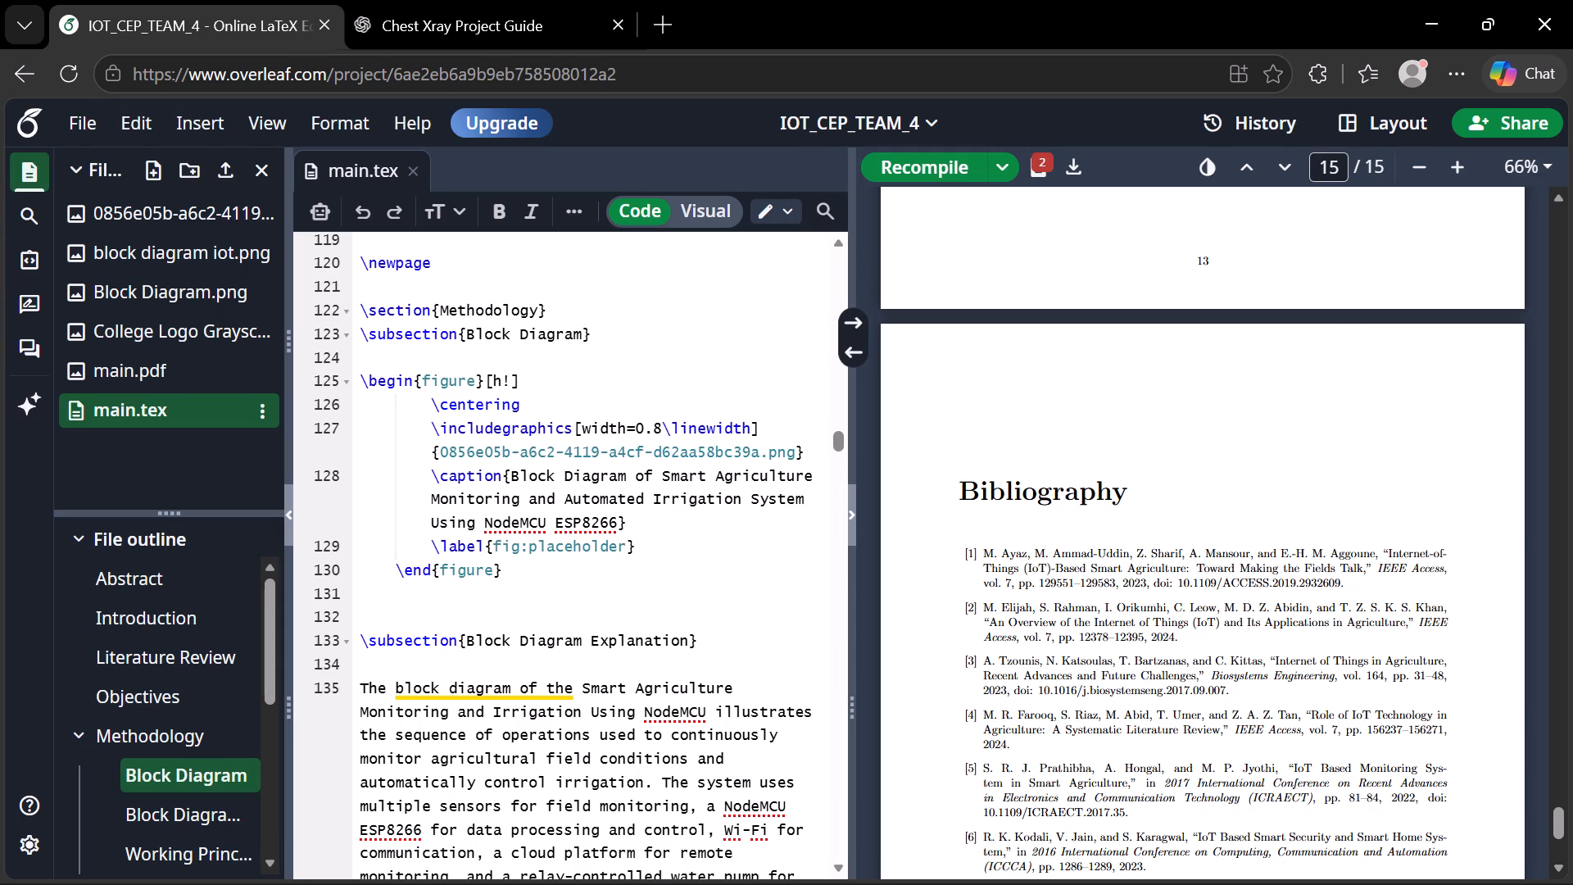
Replace the image file name in the Methodology block diagram figure with block diagram iot.png and recompile the report.
click(794, 452)
key(BackSpace)
key(BackSpace)
key(BackSpace)
key(BackSpace)
key(BackSpace)
key(BackSpace)
key(BackSpace)
key(BackSpace)
key(BackSpace)
key(BackSpace)
key(BackSpace)
key(BackSpace)
key(BackSpace)
key(BackSpace)
key(BackSpace)
key(BackSpace)
key(BackSpace)
key(BackSpace)
key(BackSpace)
key(BackSpace)
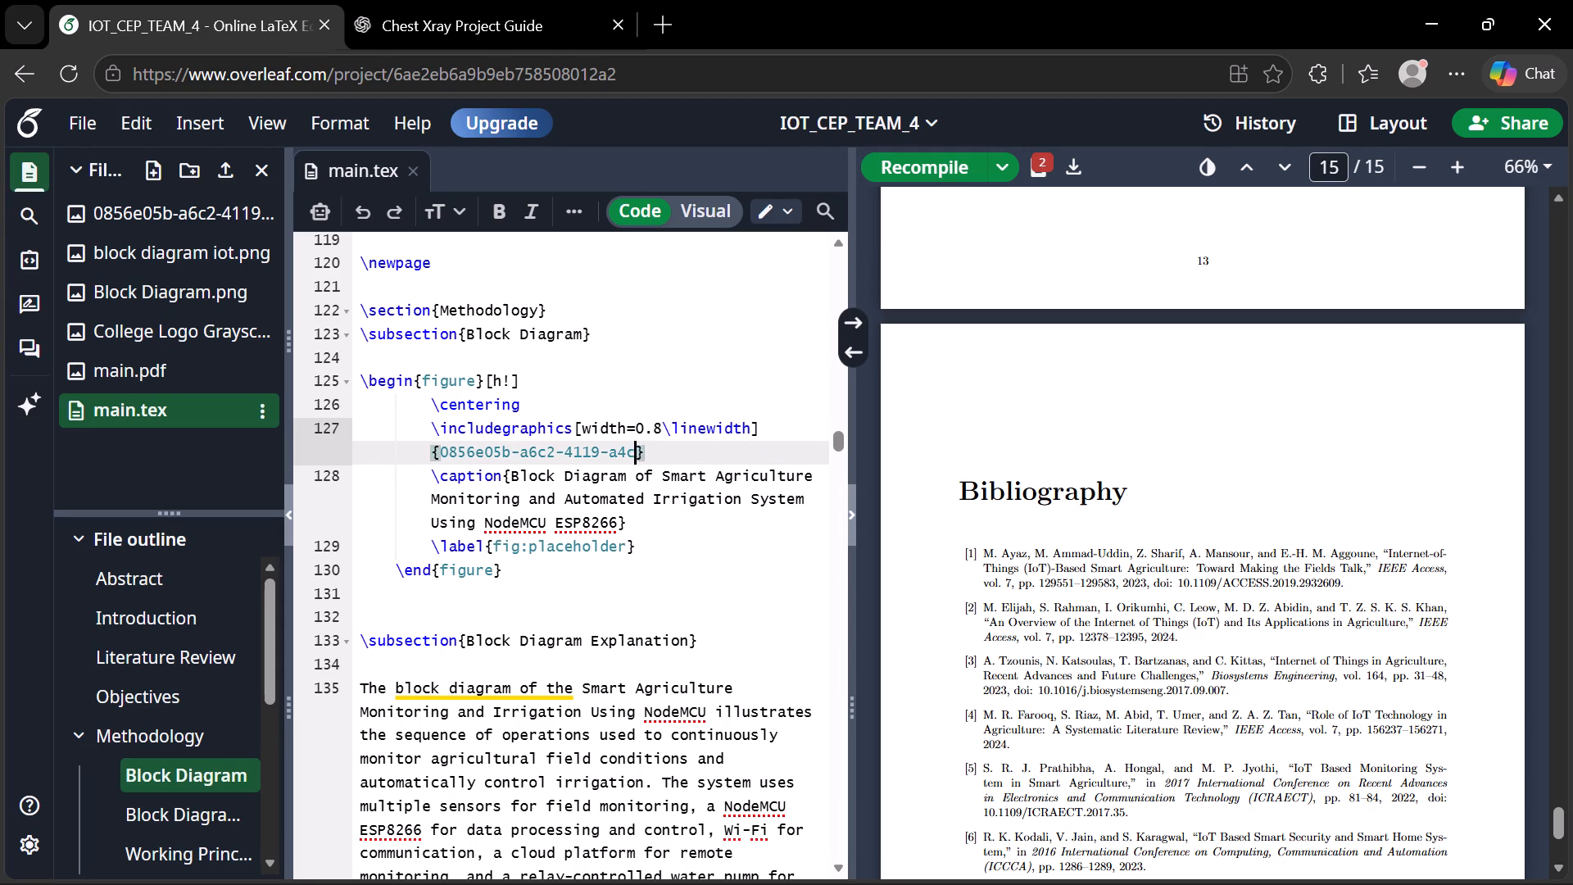
key(BackSpace)
key(BackSpace)
key(BackSpace)
key(BackSpace)
key(BackSpace)
key(BackSpace)
key(BackSpace)
key(BackSpace)
key(BackSpace)
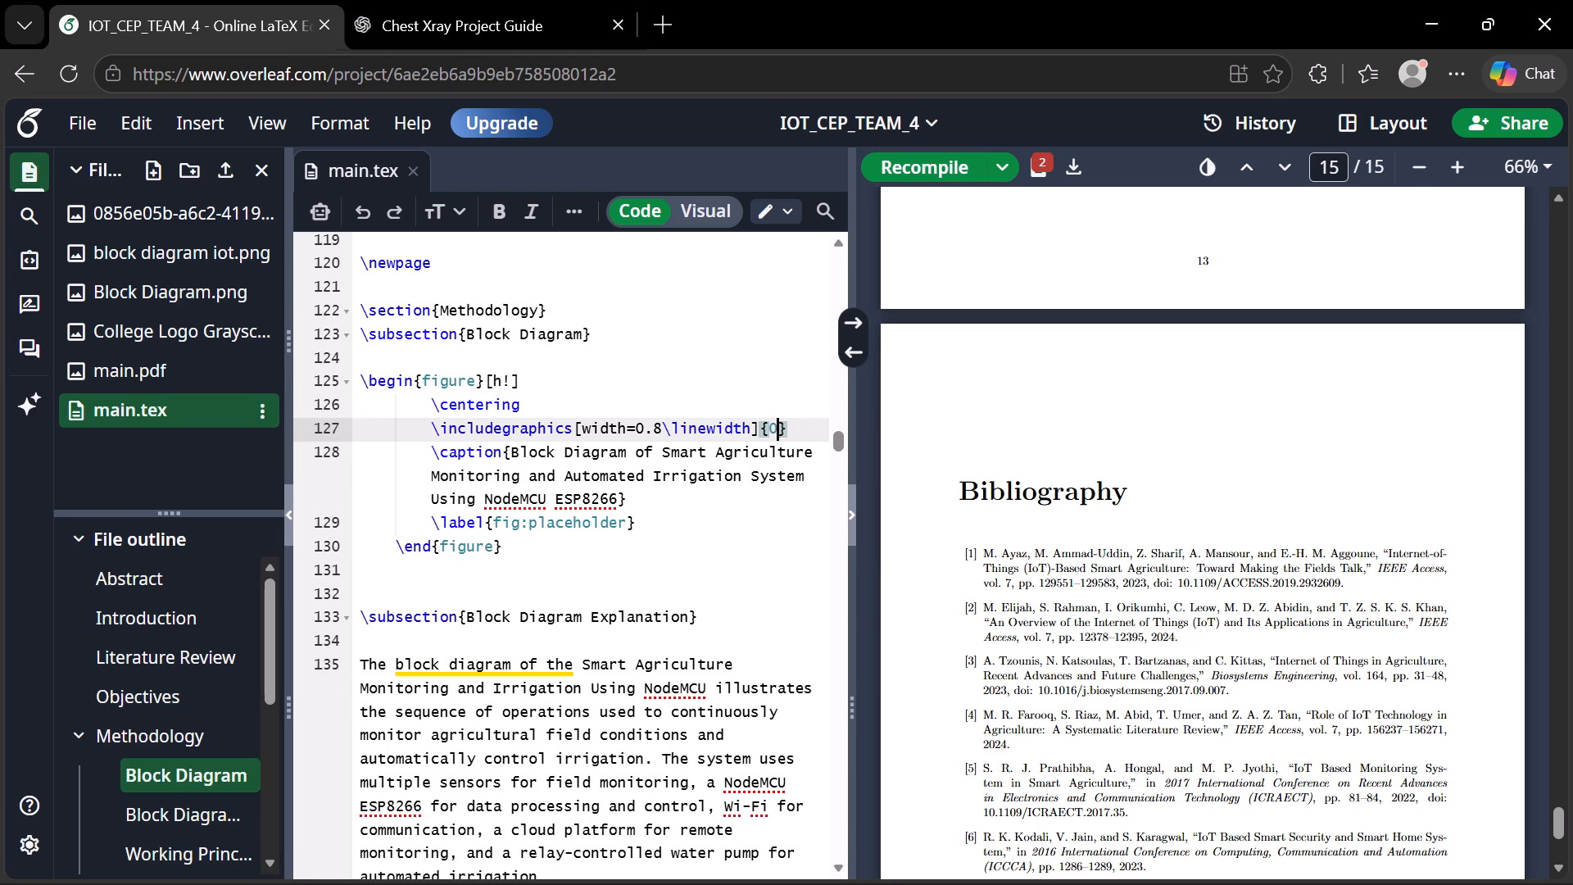
key(BackSpace)
text(block)
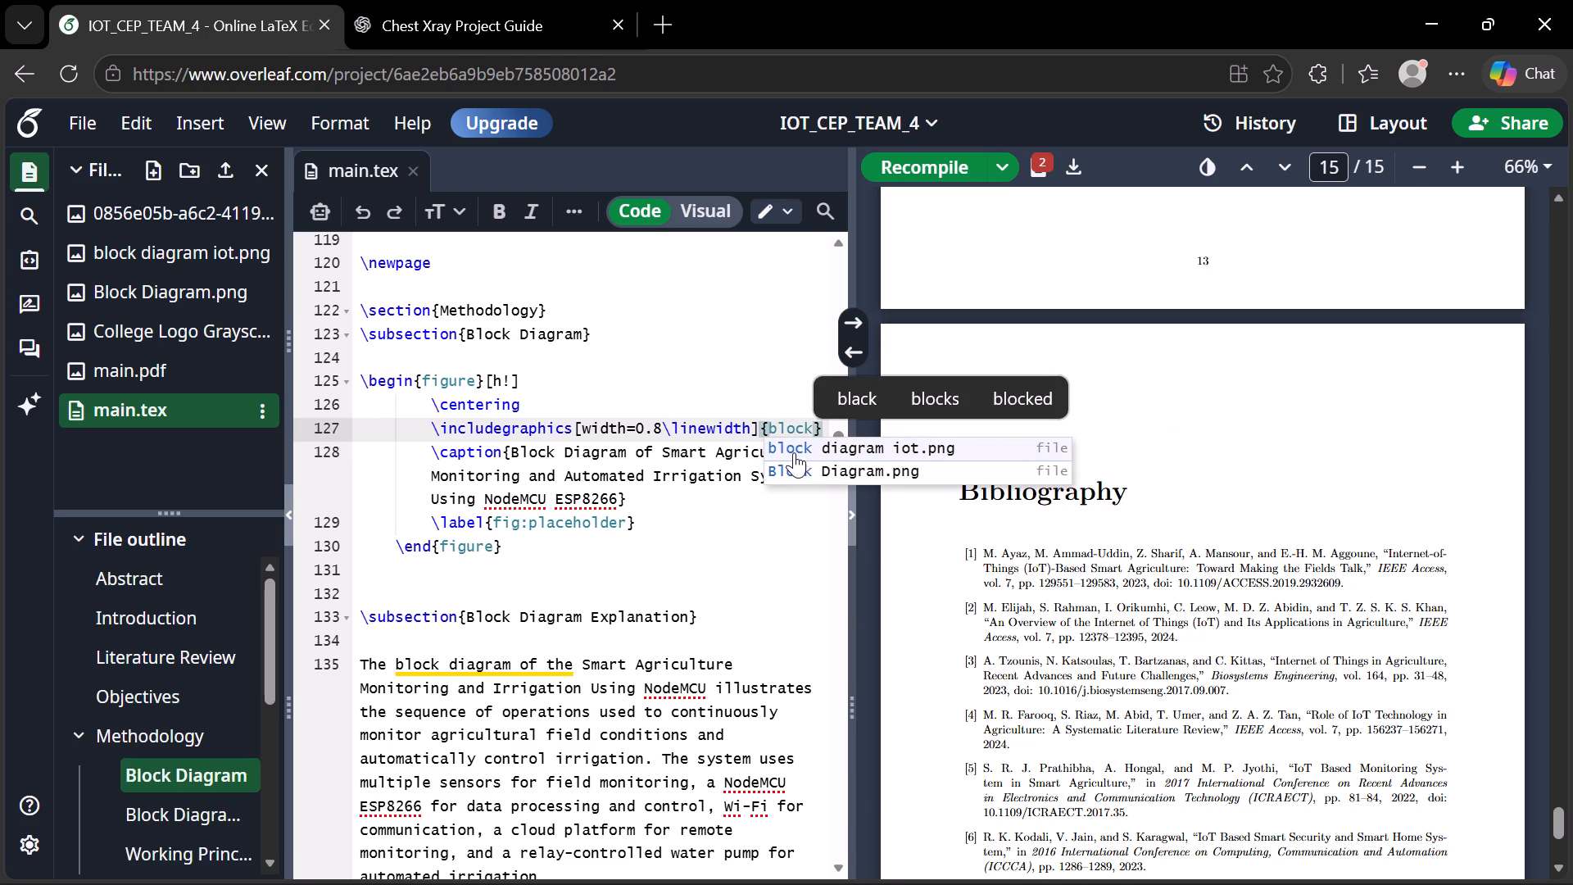
click(806, 451)
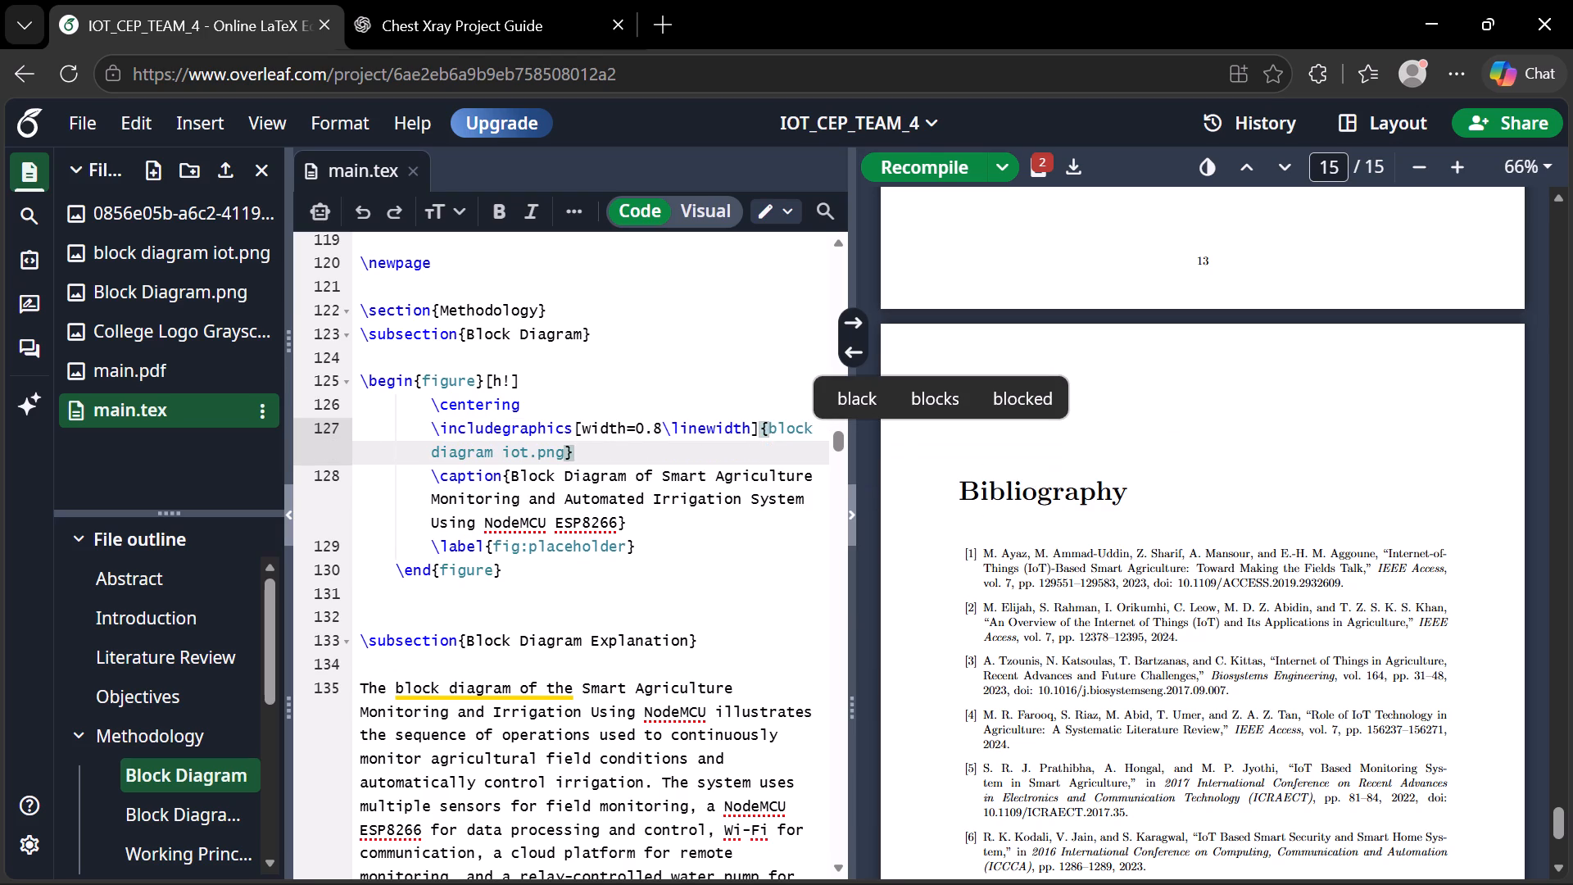
key(ctrl+s)
Examine the compiled report back to the Methodology section to check the replaced block diagram figure.
scroll(1154, 399, up, 9)
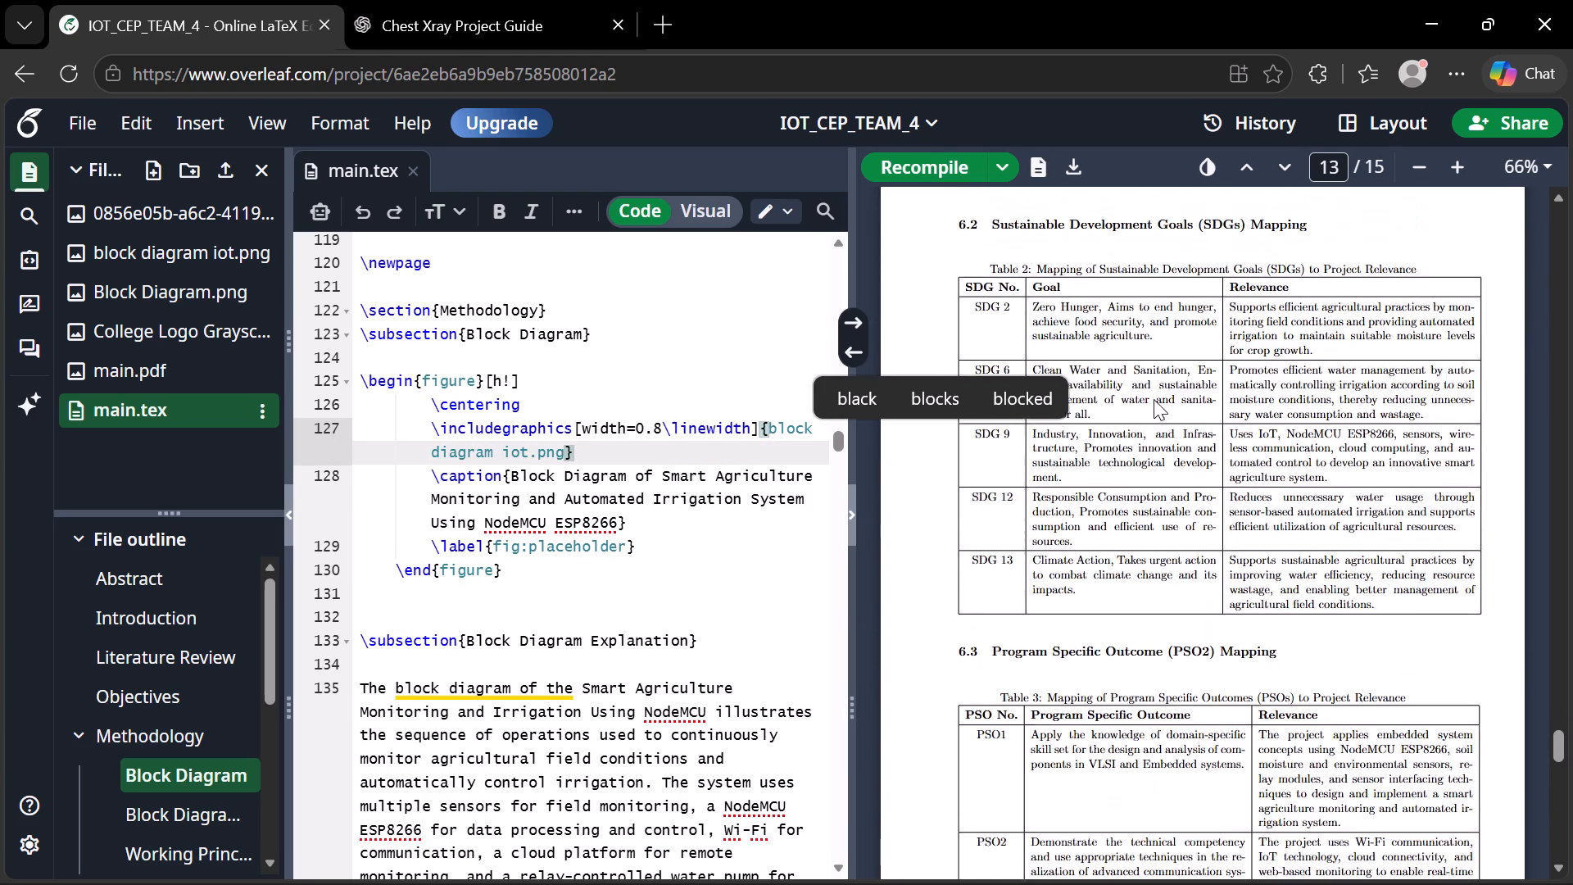
scroll(1154, 399, up, 12)
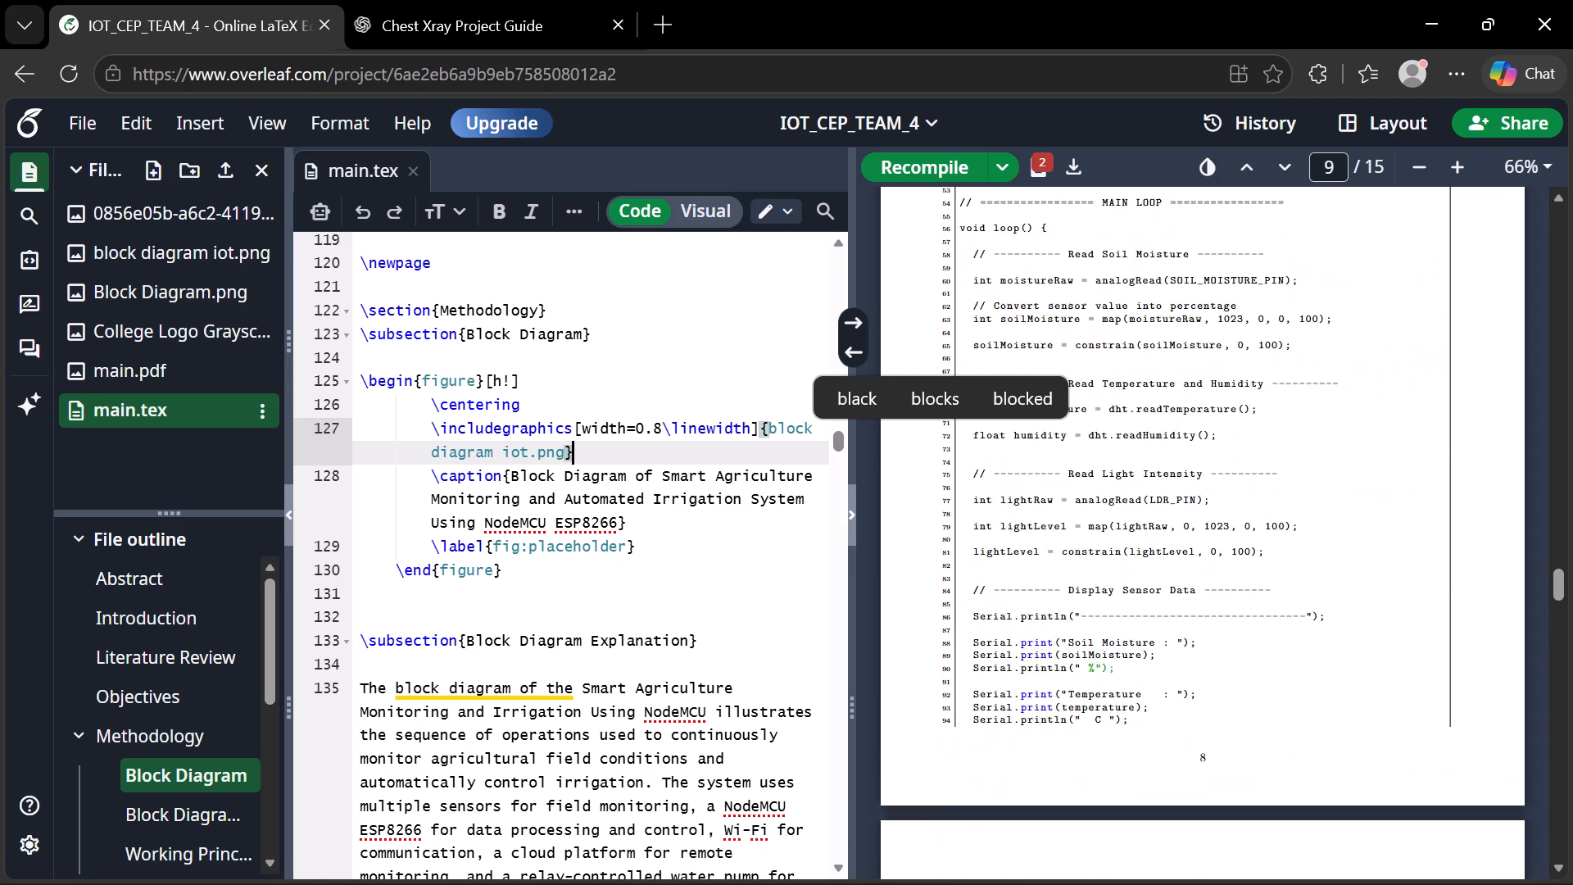
scroll(1154, 399, up, 3)
scroll(1154, 399, down, 8)
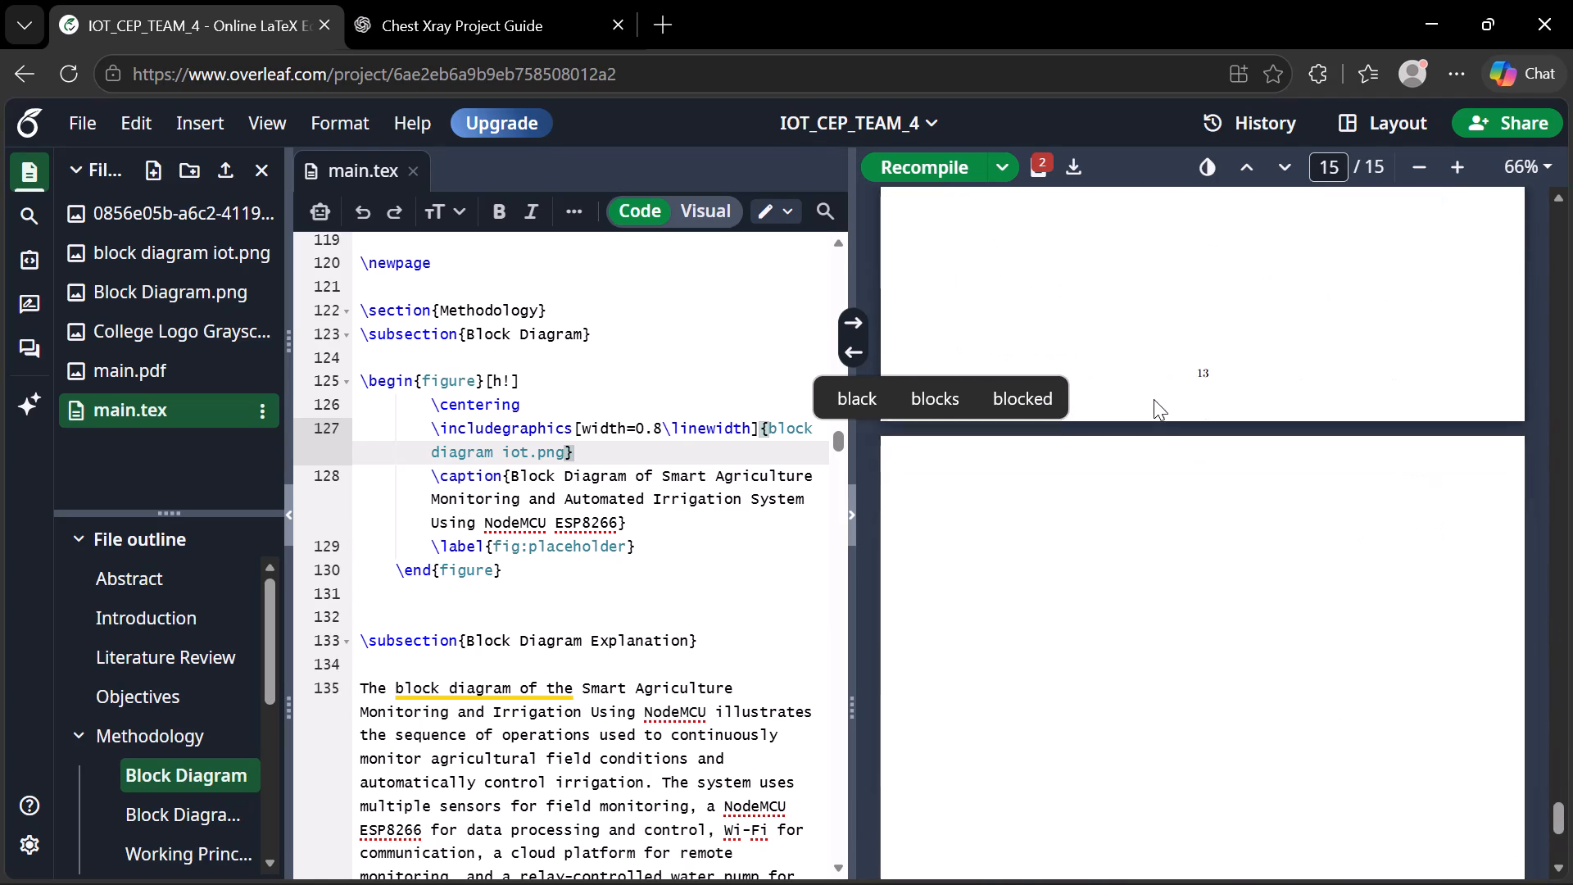
scroll(1154, 399, up, 9)
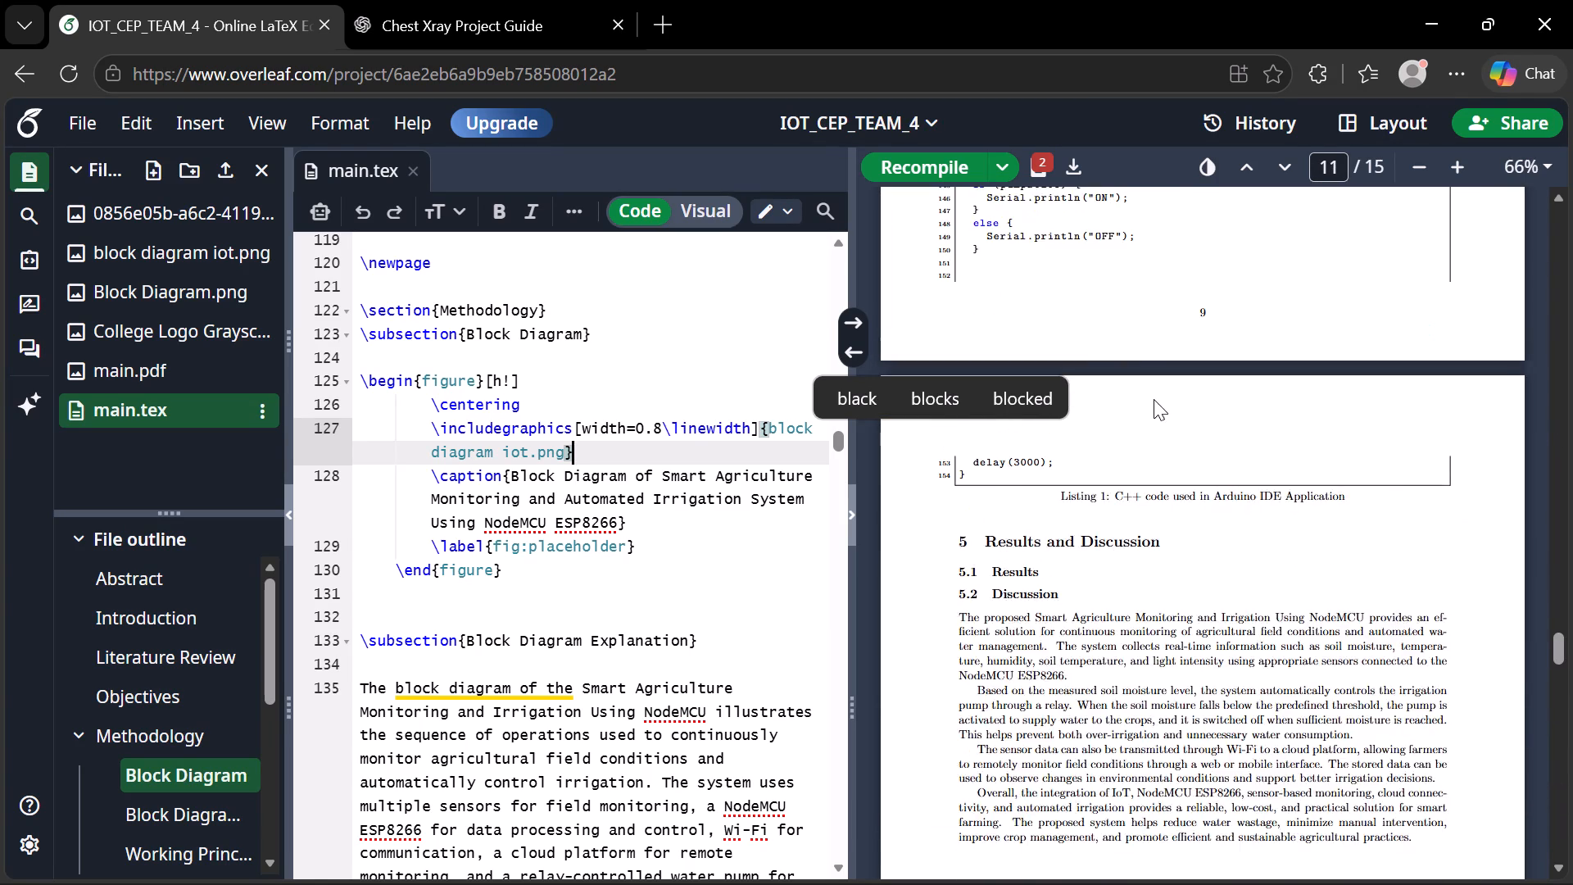
scroll(1154, 399, up, 7)
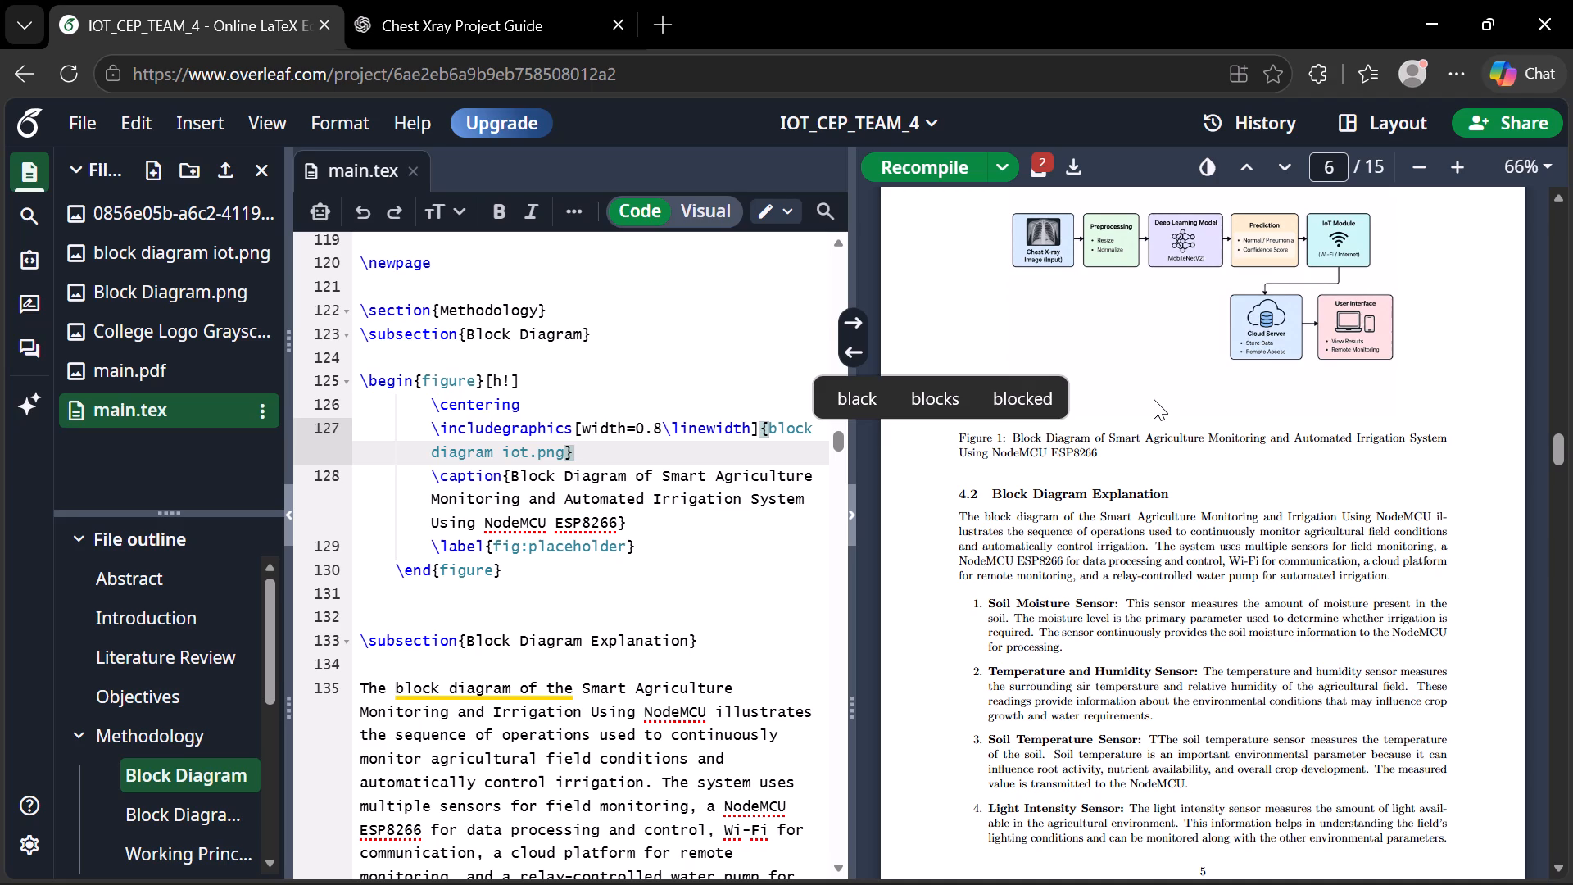
click(1240, 308)
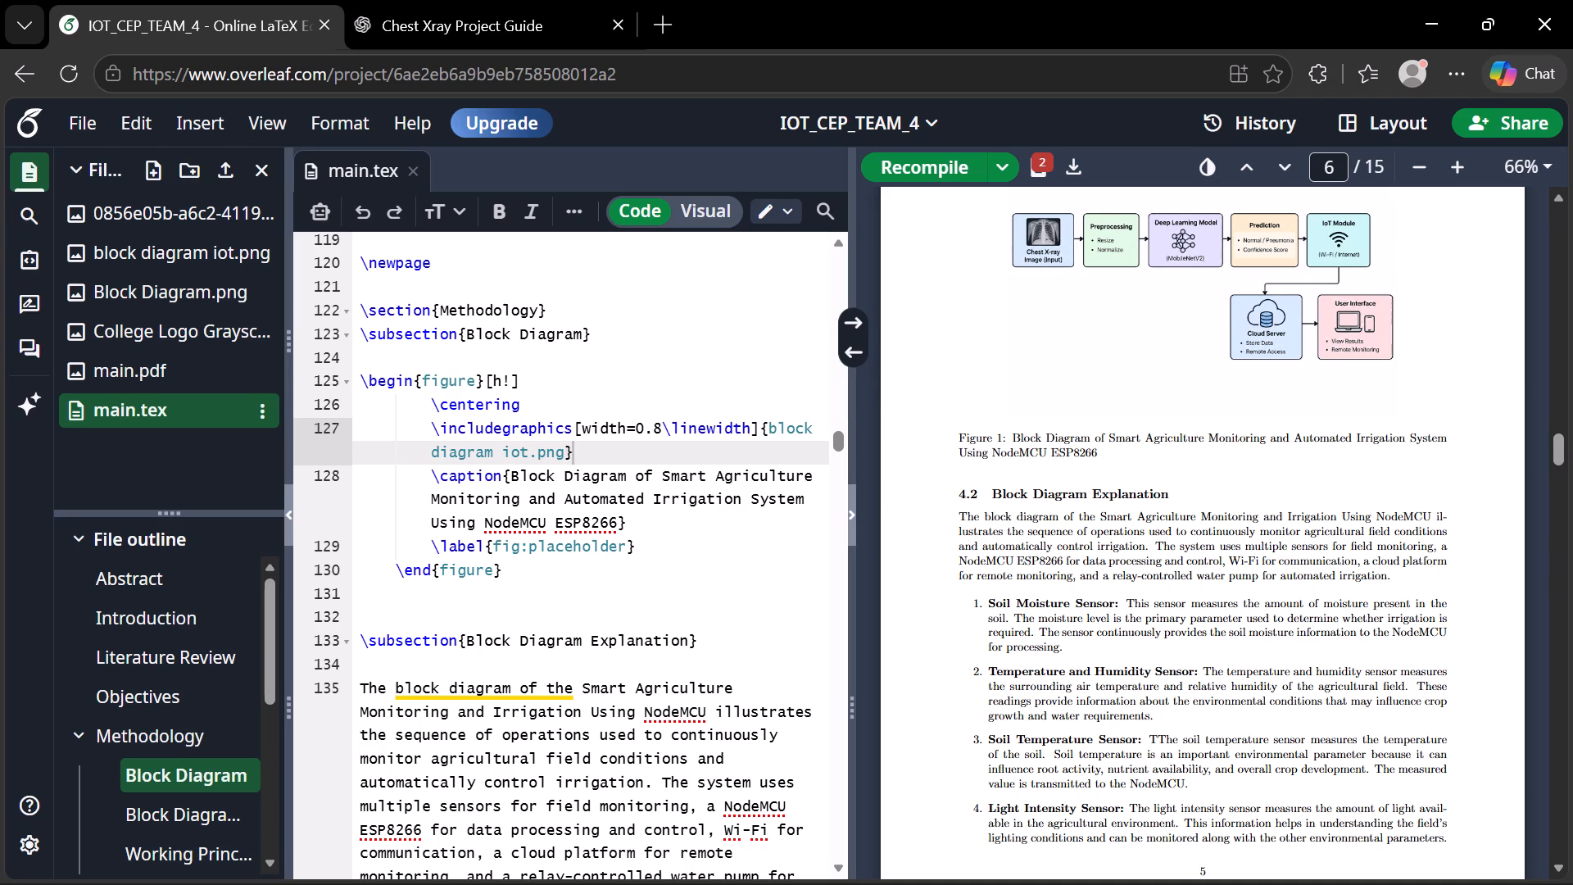
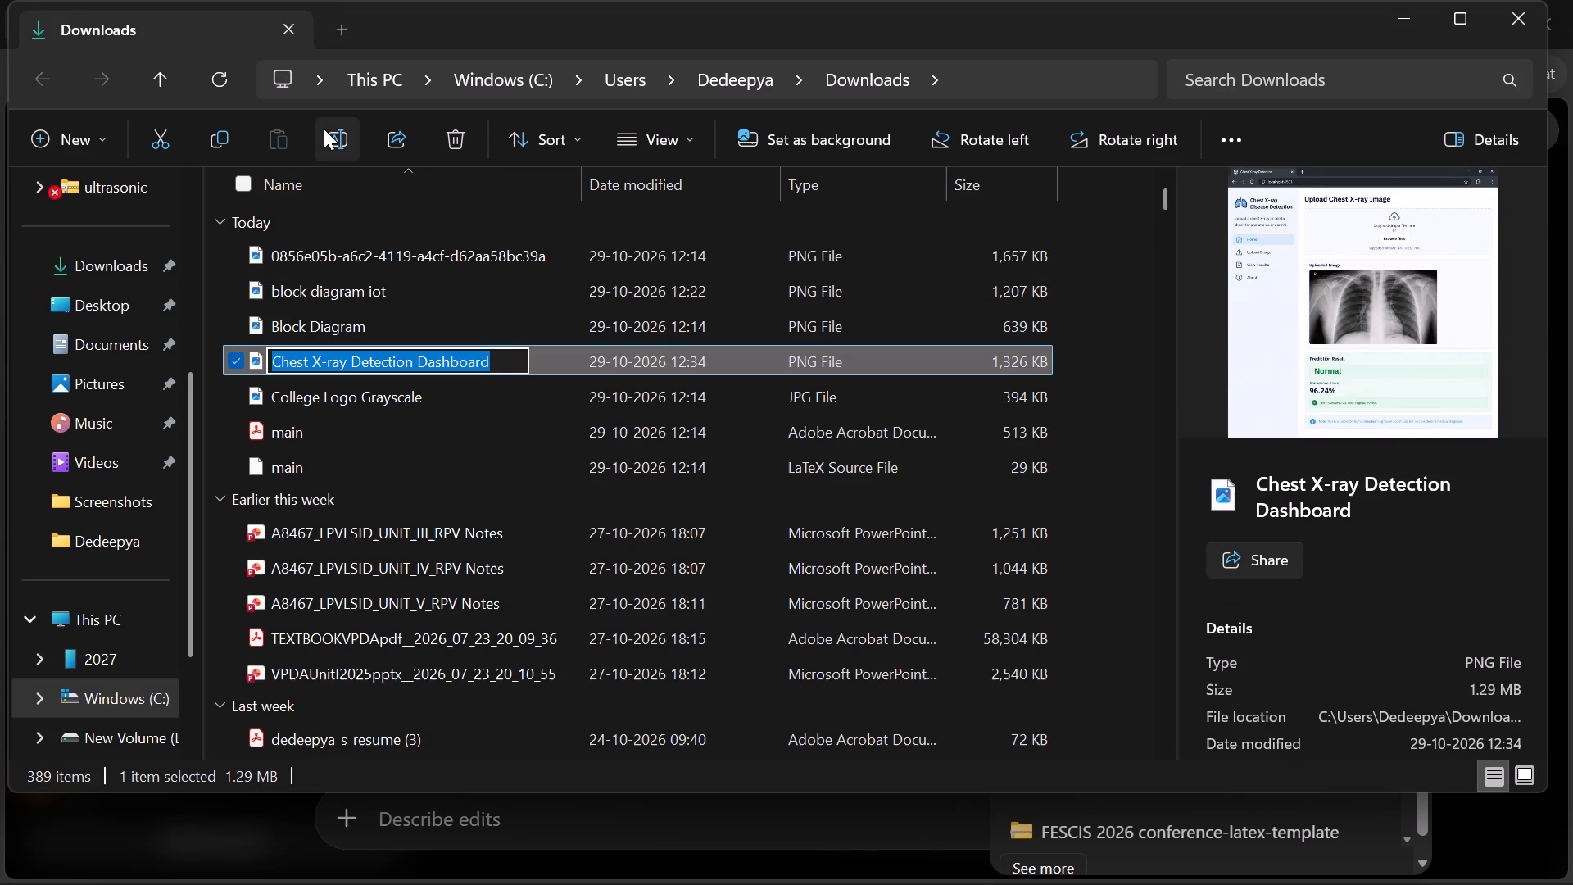
click(793, 0)
Switch to the Overleaf project and upload Chest X-ray Detection Dashboard.png from Downloads.
click(821, 846)
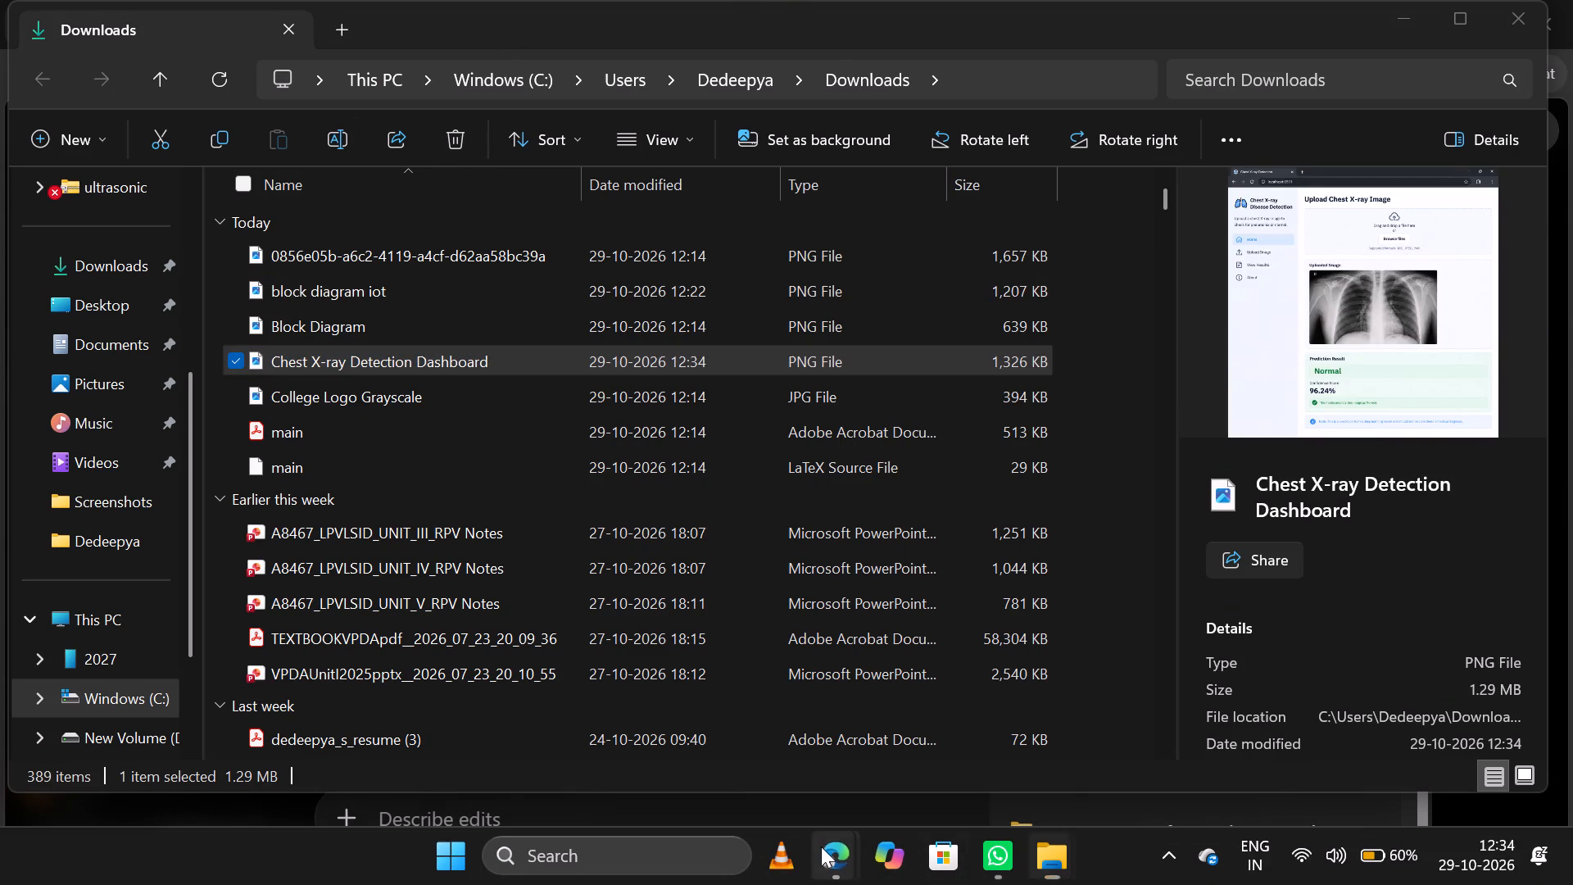
click(710, 716)
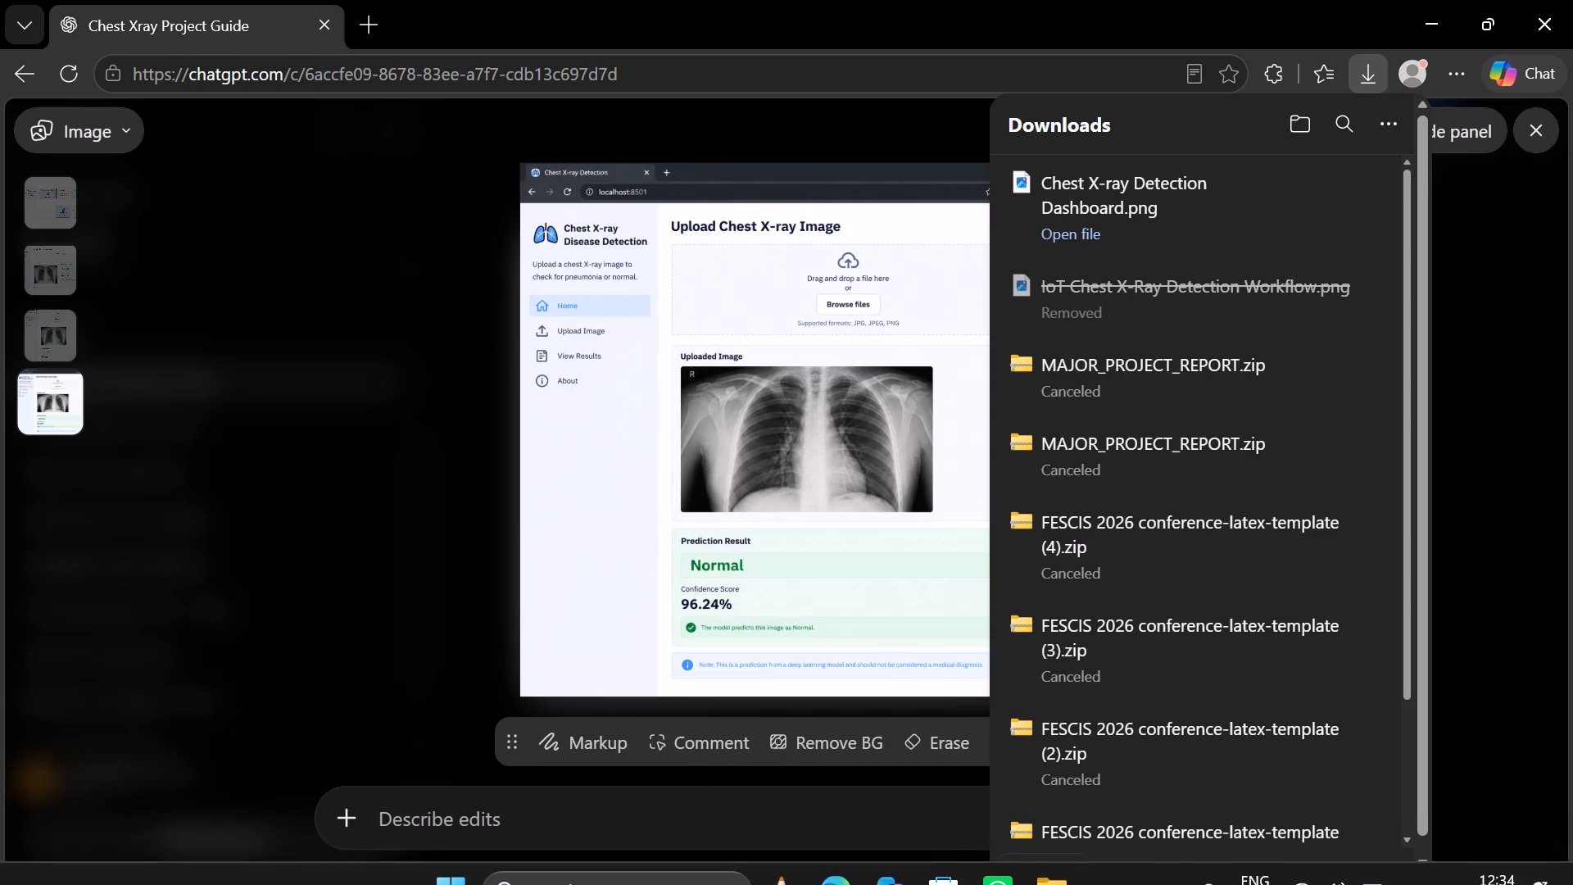
click(1055, 731)
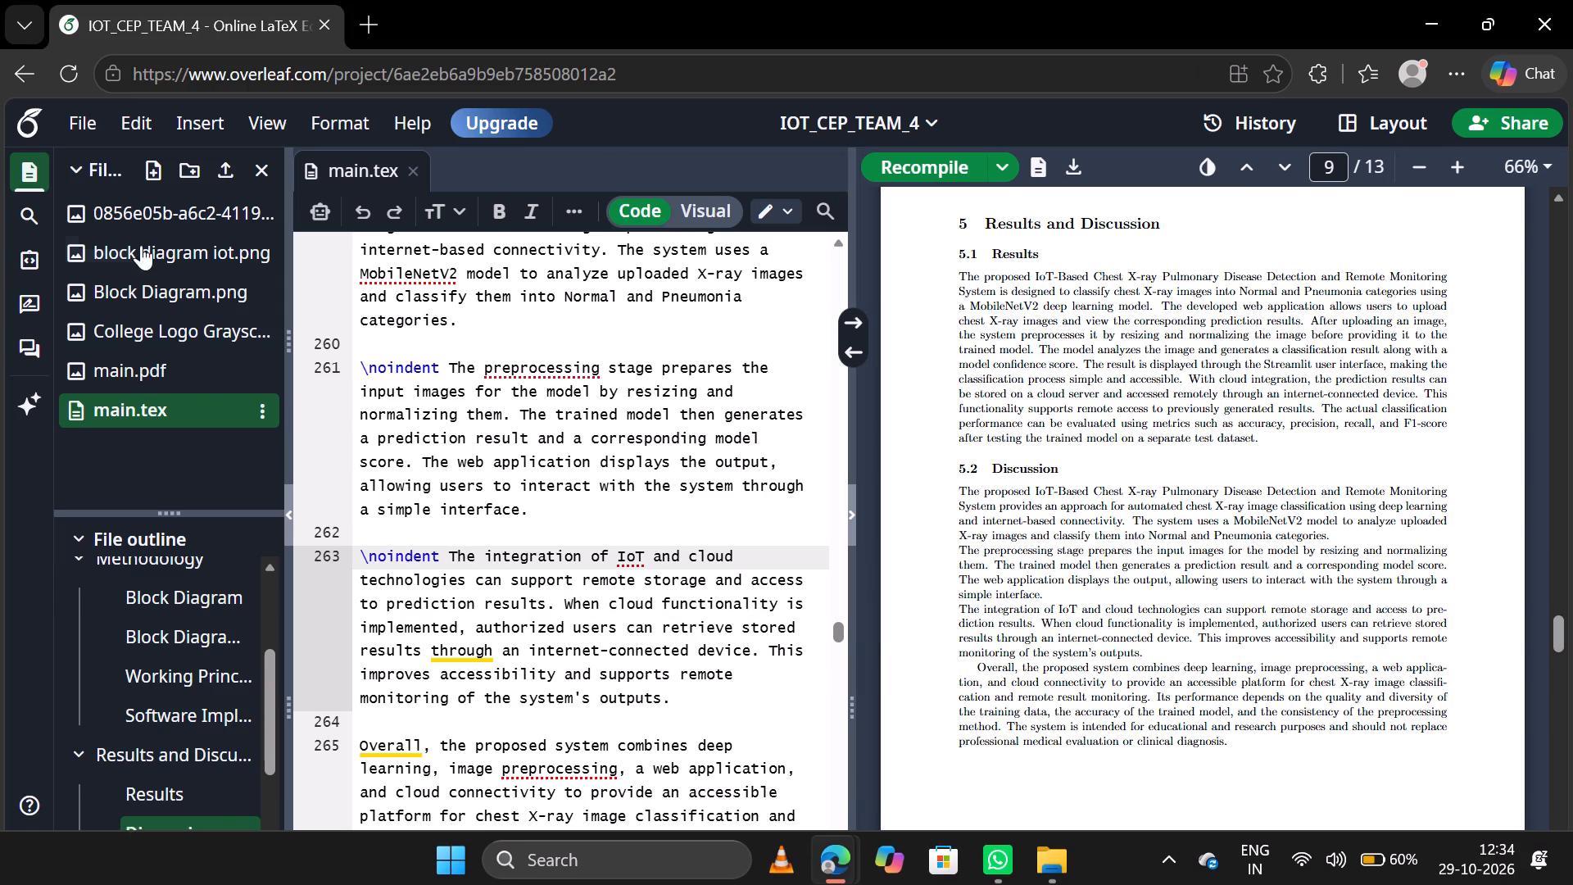
click(231, 170)
click(833, 474)
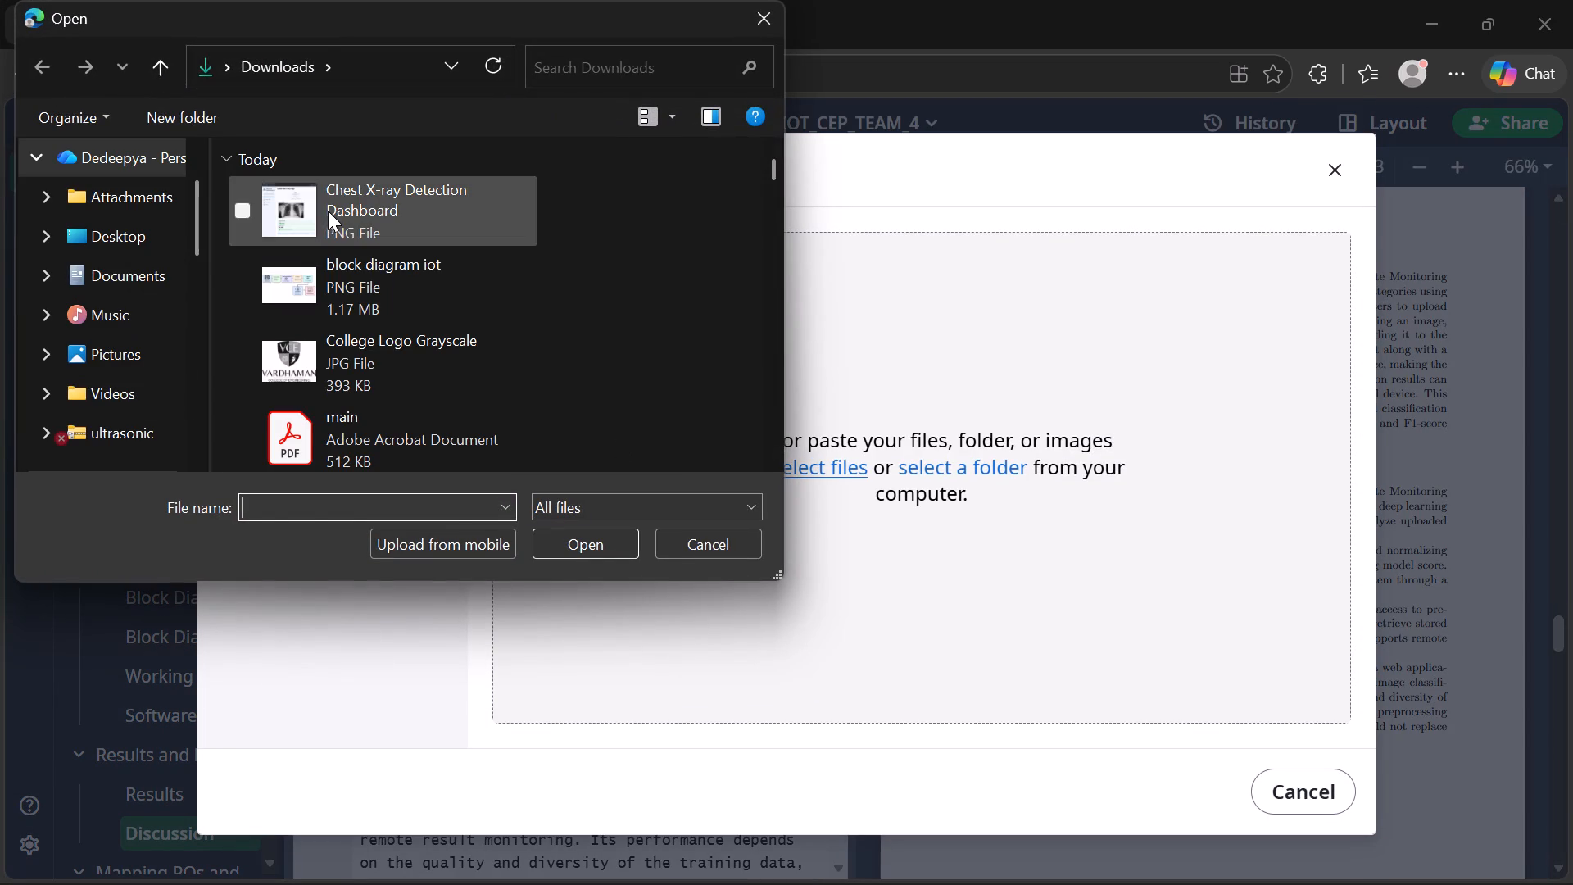
click(328, 211)
click(571, 533)
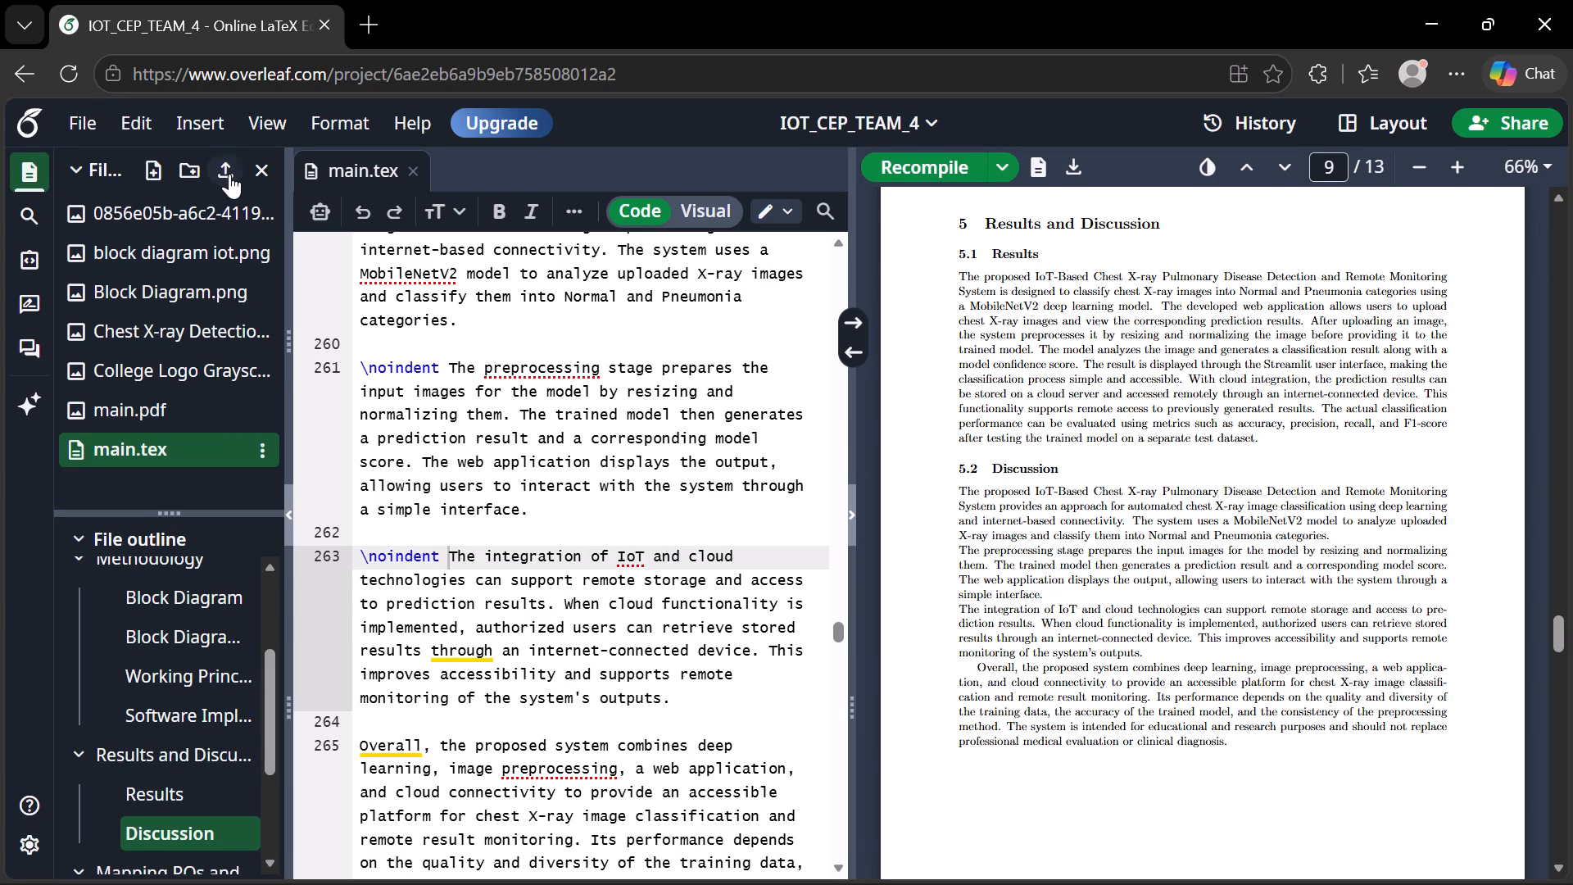
Copy the code from the Methodology section heading through the end of the block diagram figure in main.tex.
scroll(468, 415, down, 1)
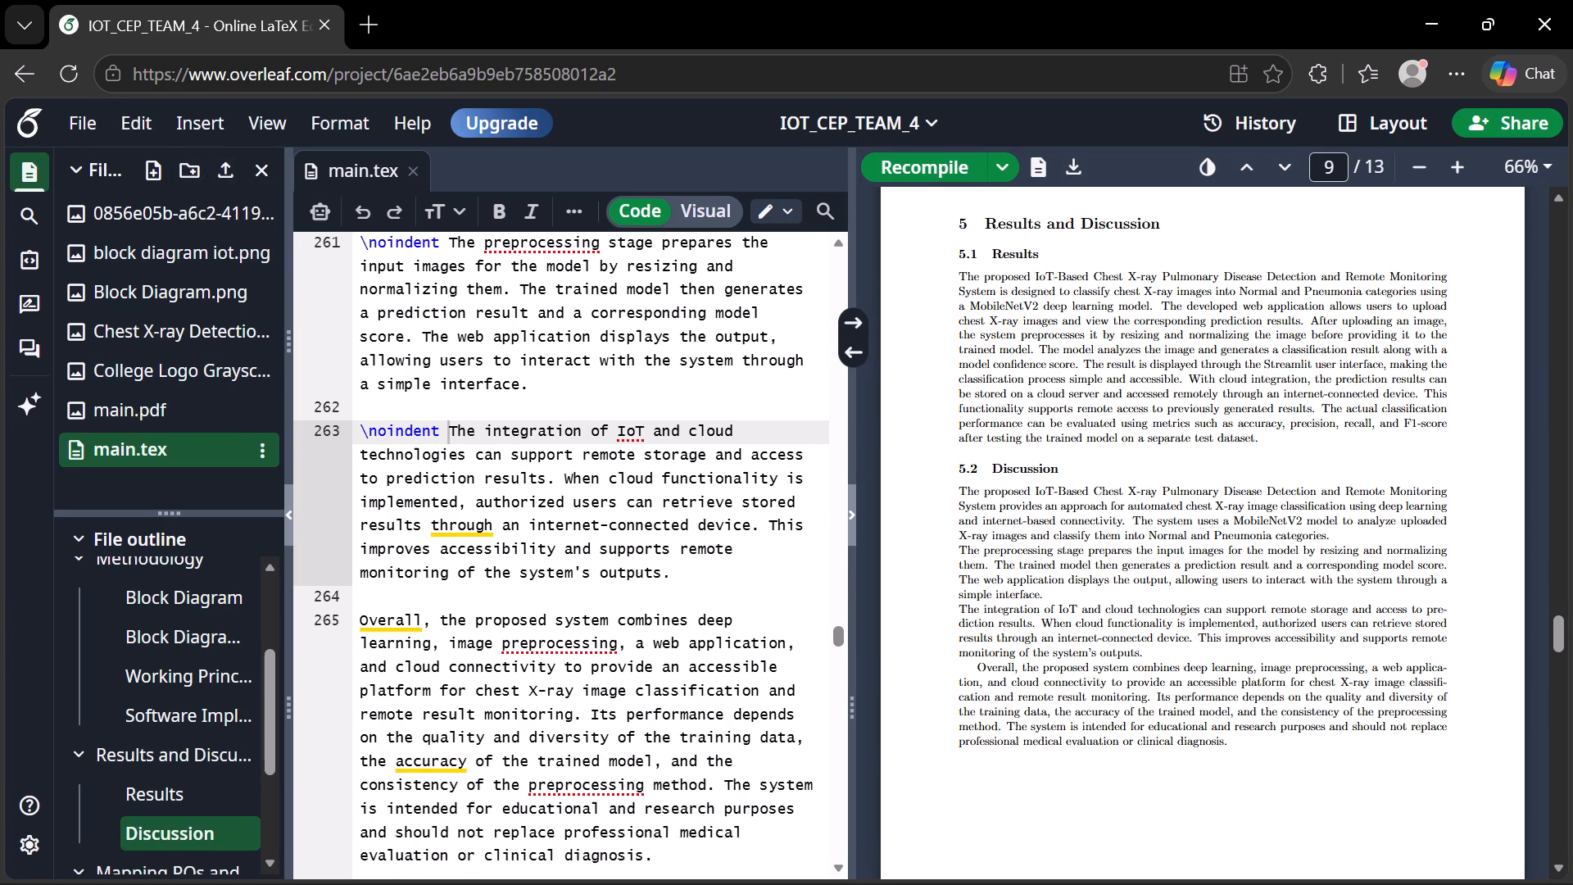
scroll(468, 415, down, 1)
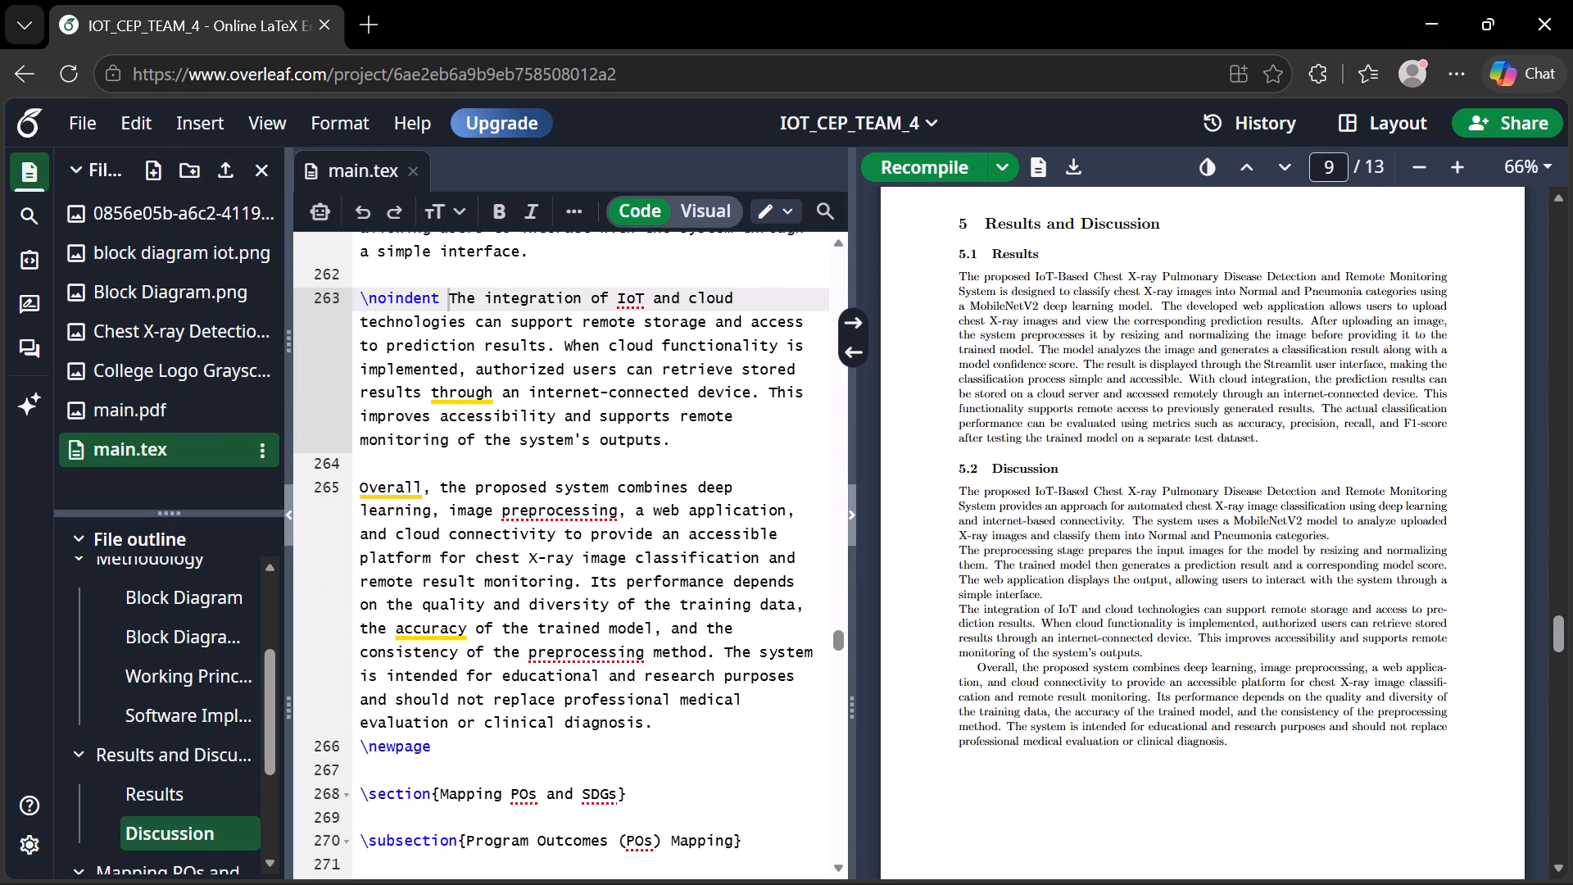
scroll(468, 415, down, 4)
scroll(468, 415, up, 4)
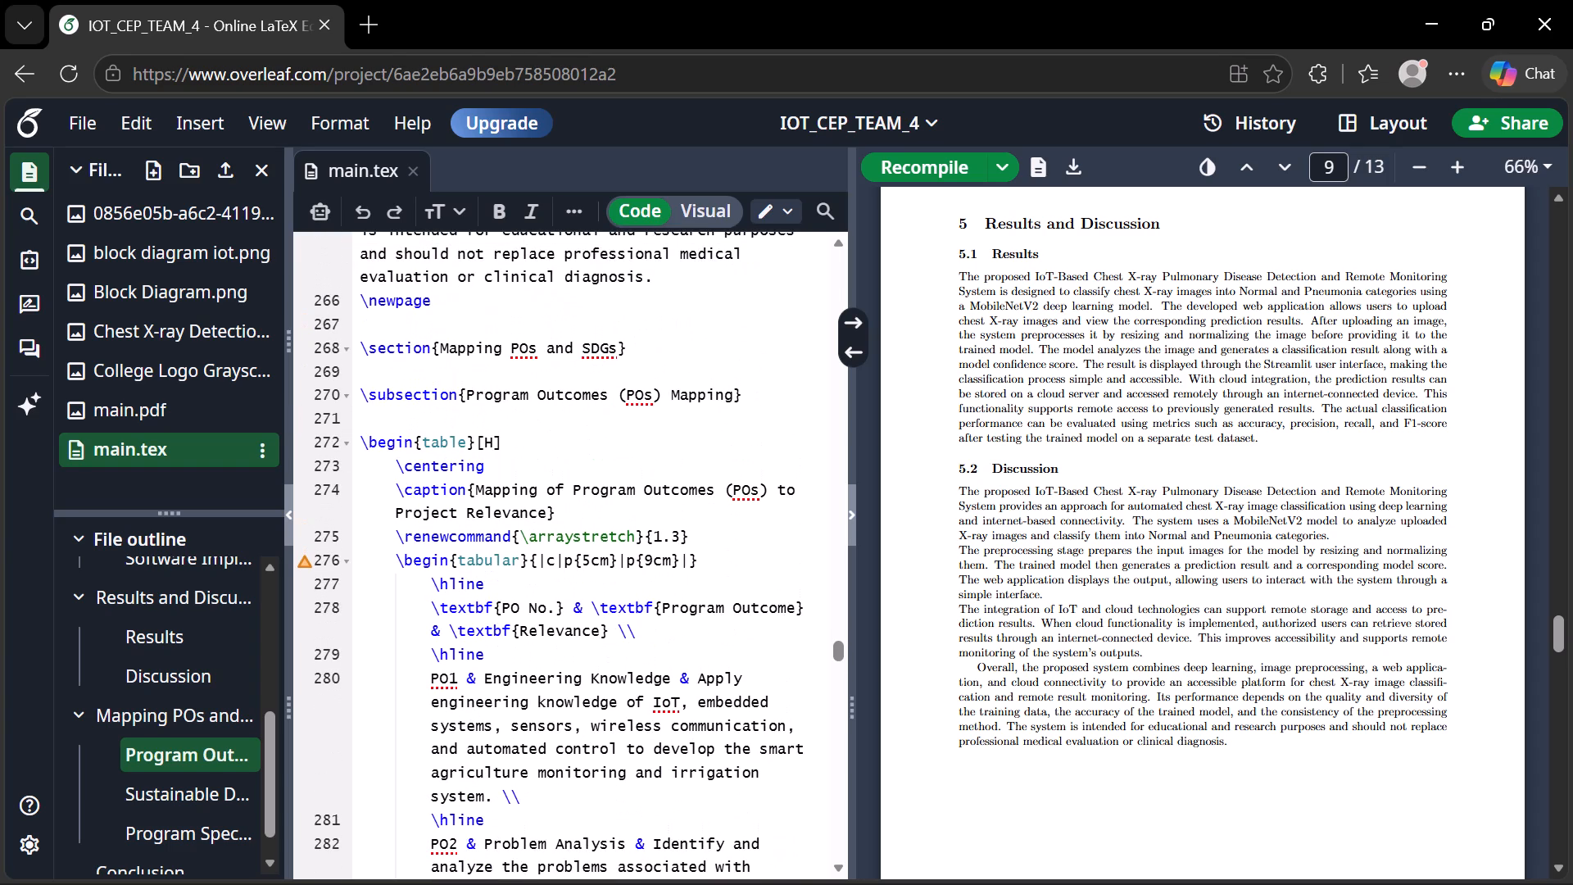
scroll(536, 442, down, 1)
scroll(536, 442, up, 1)
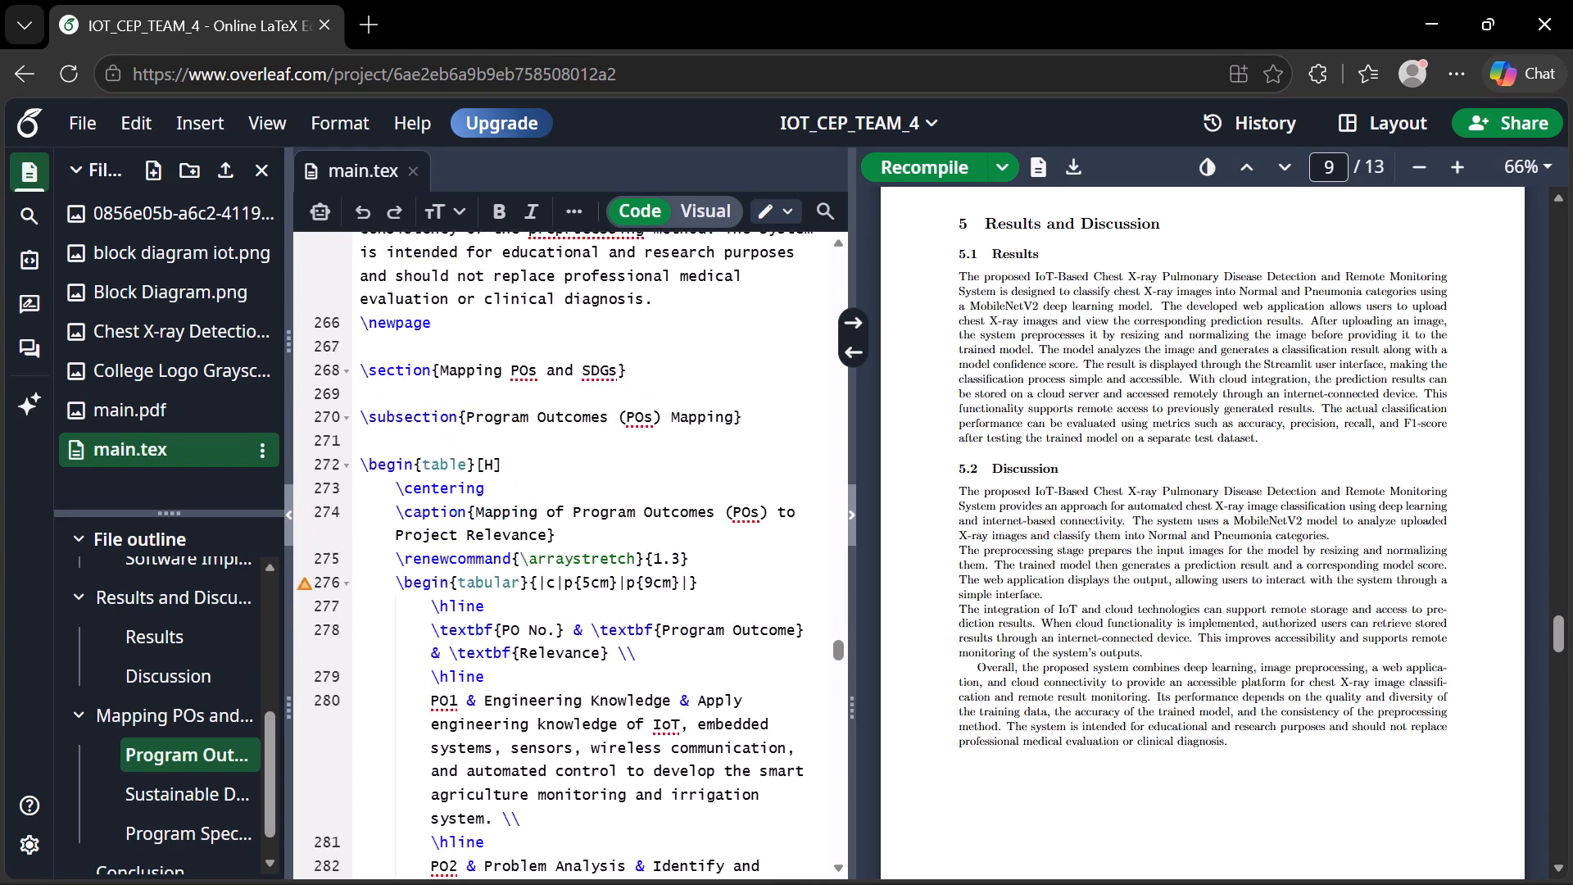
scroll(536, 442, up, 1)
scroll(494, 365, up, 2)
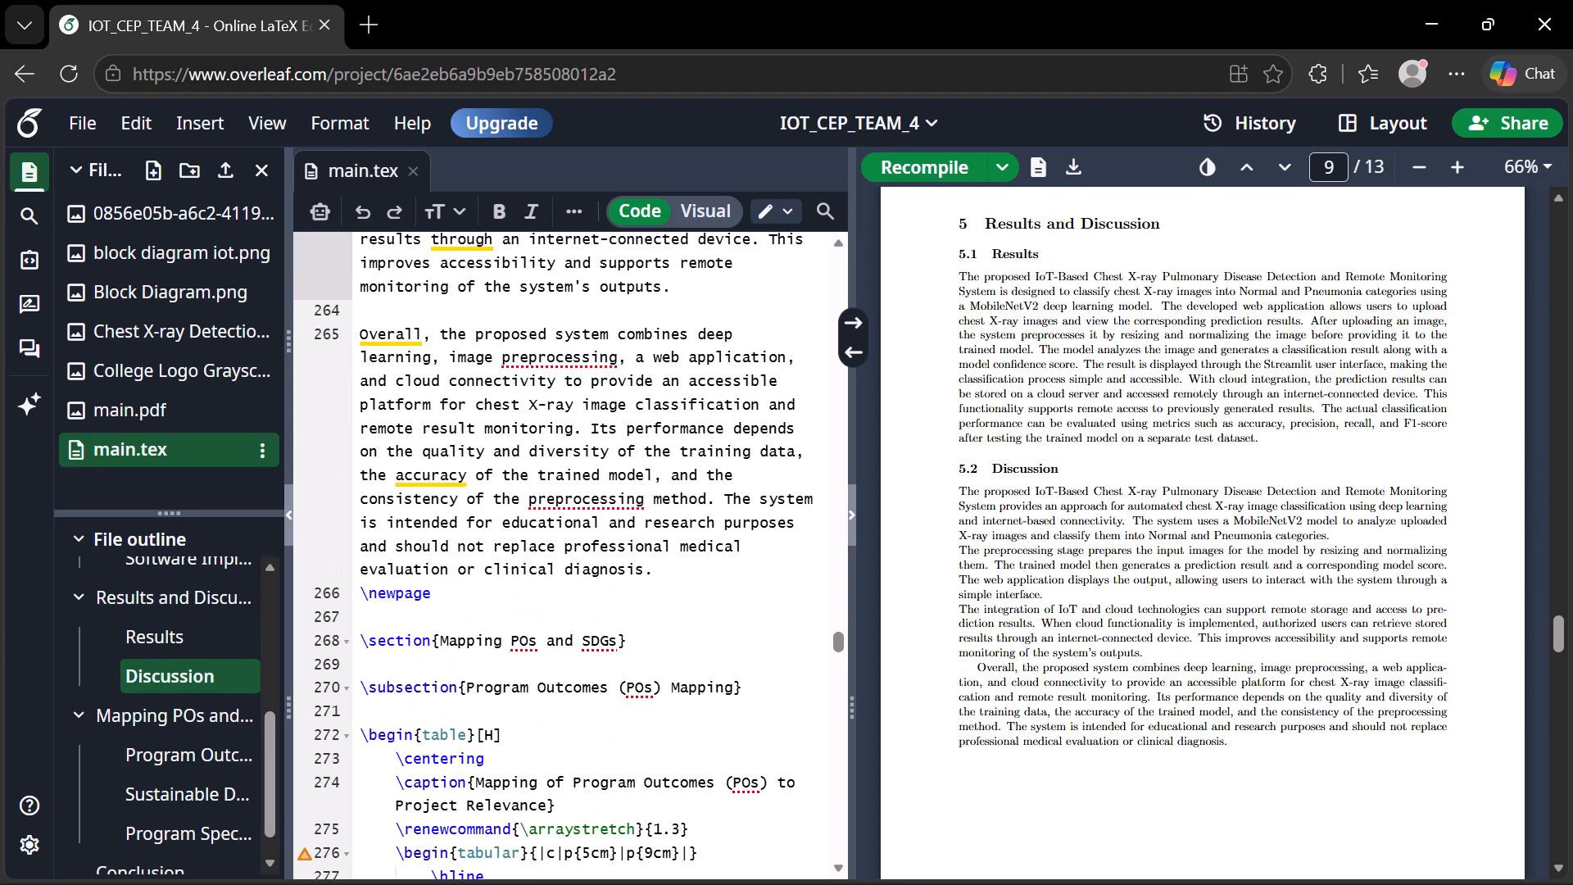
scroll(573, 294, up, 2)
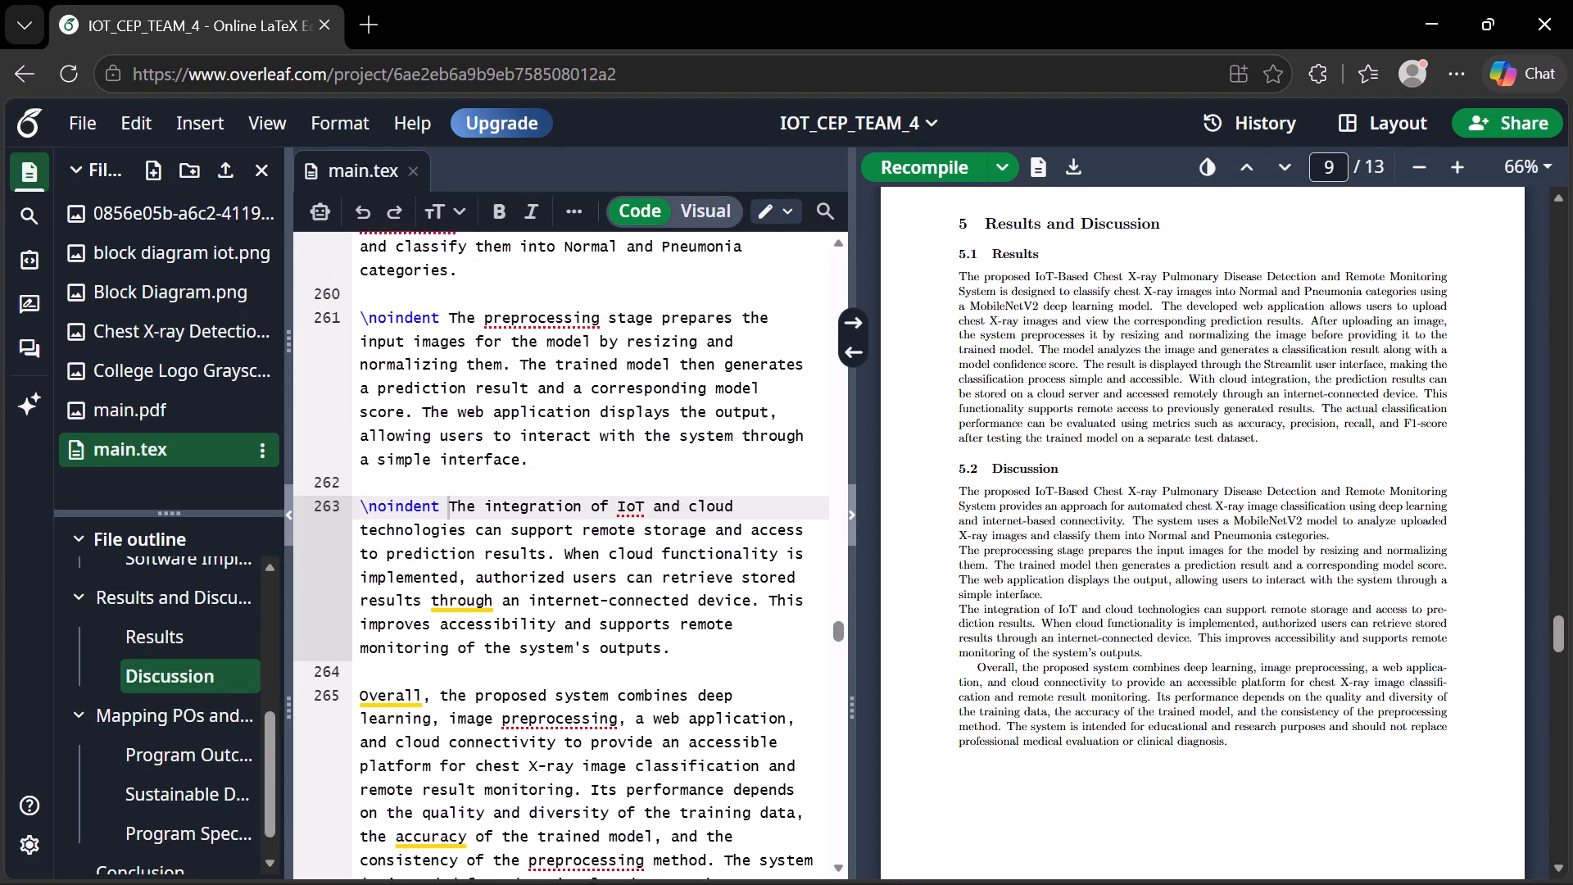
scroll(573, 294, up, 8)
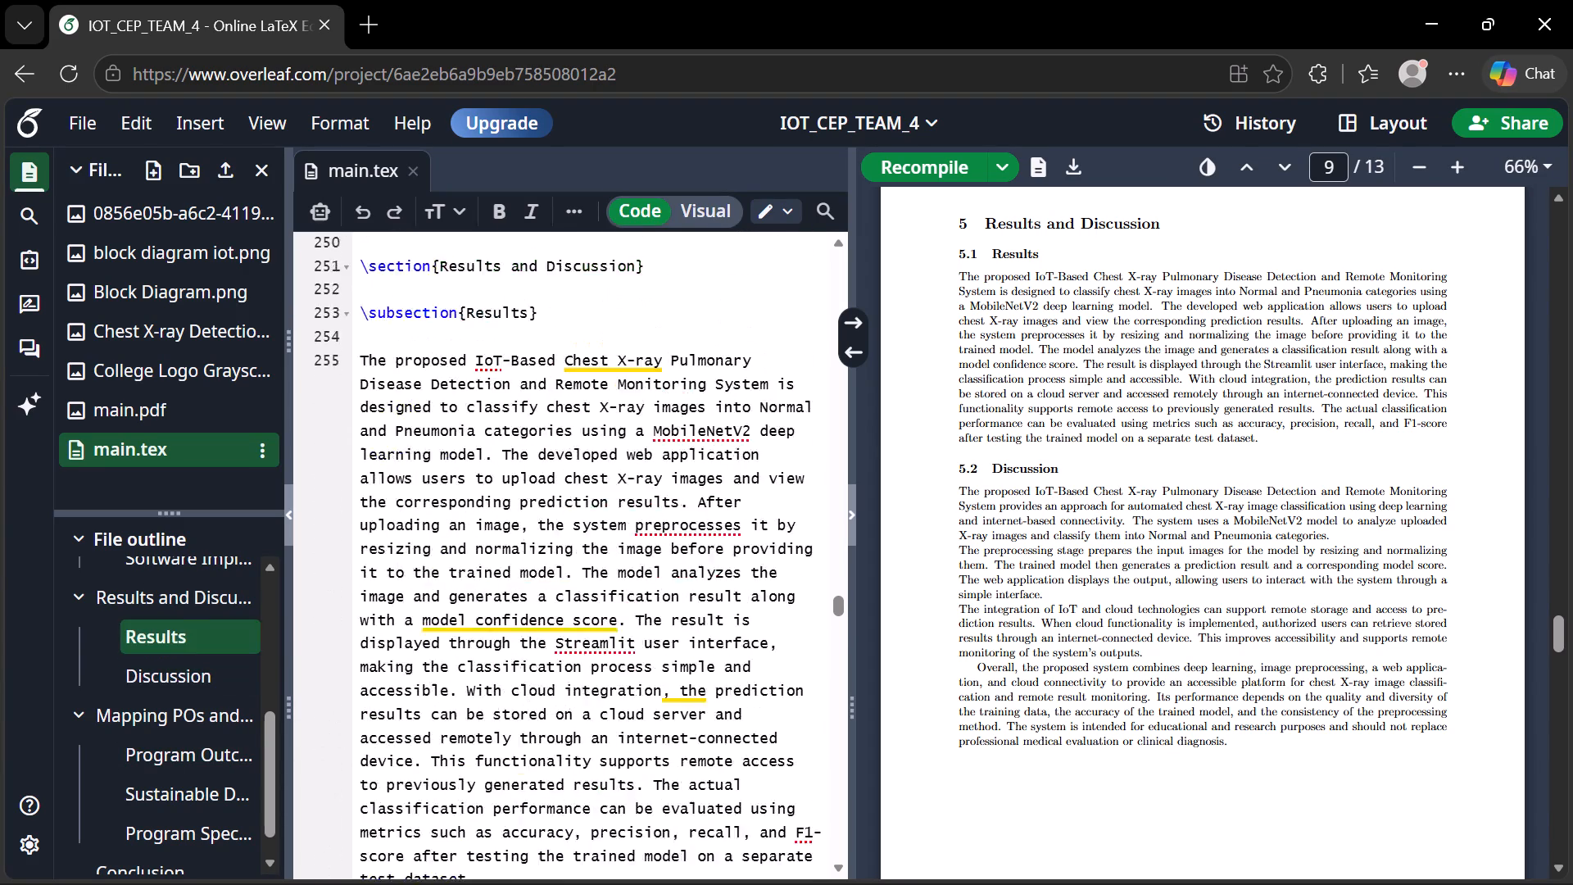
scroll(573, 294, up, 9)
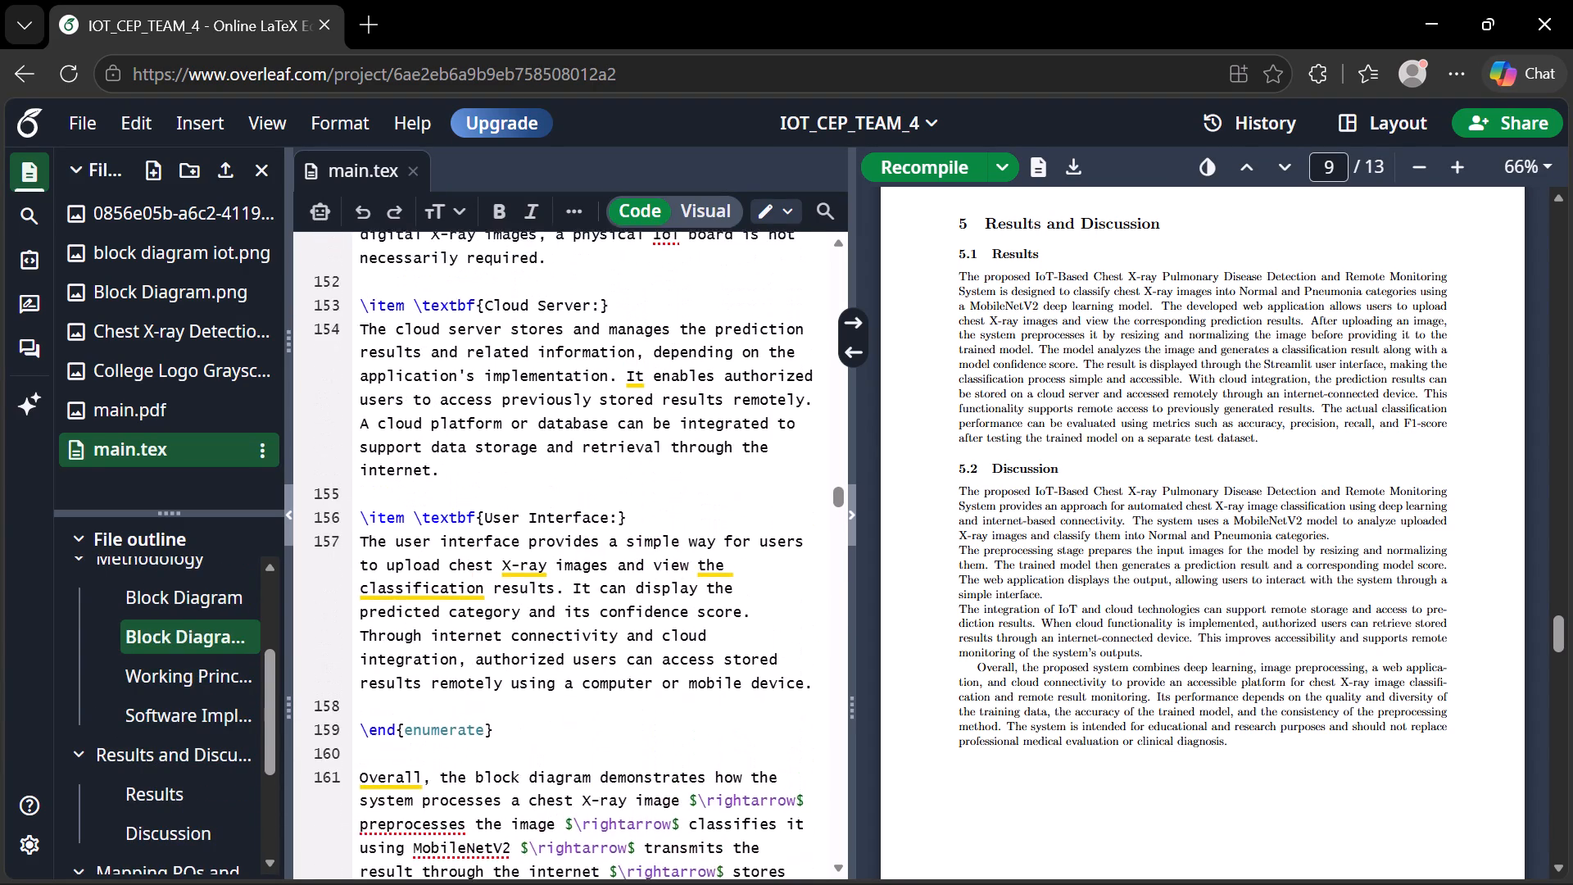
scroll(573, 294, up, 3)
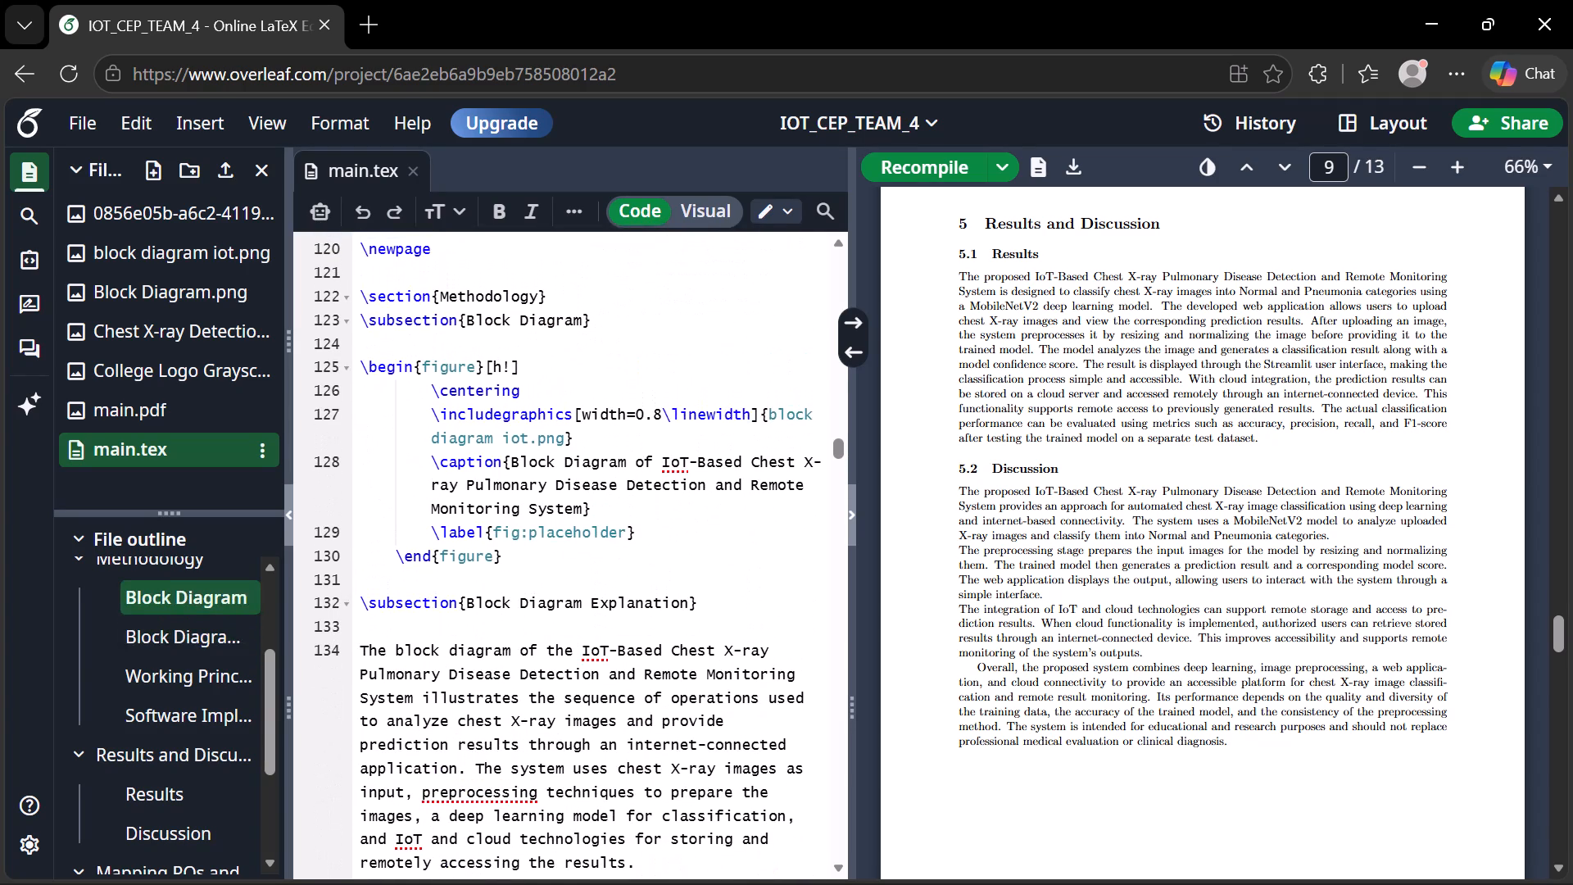
click(358, 289)
drag(358, 289, 498, 556)
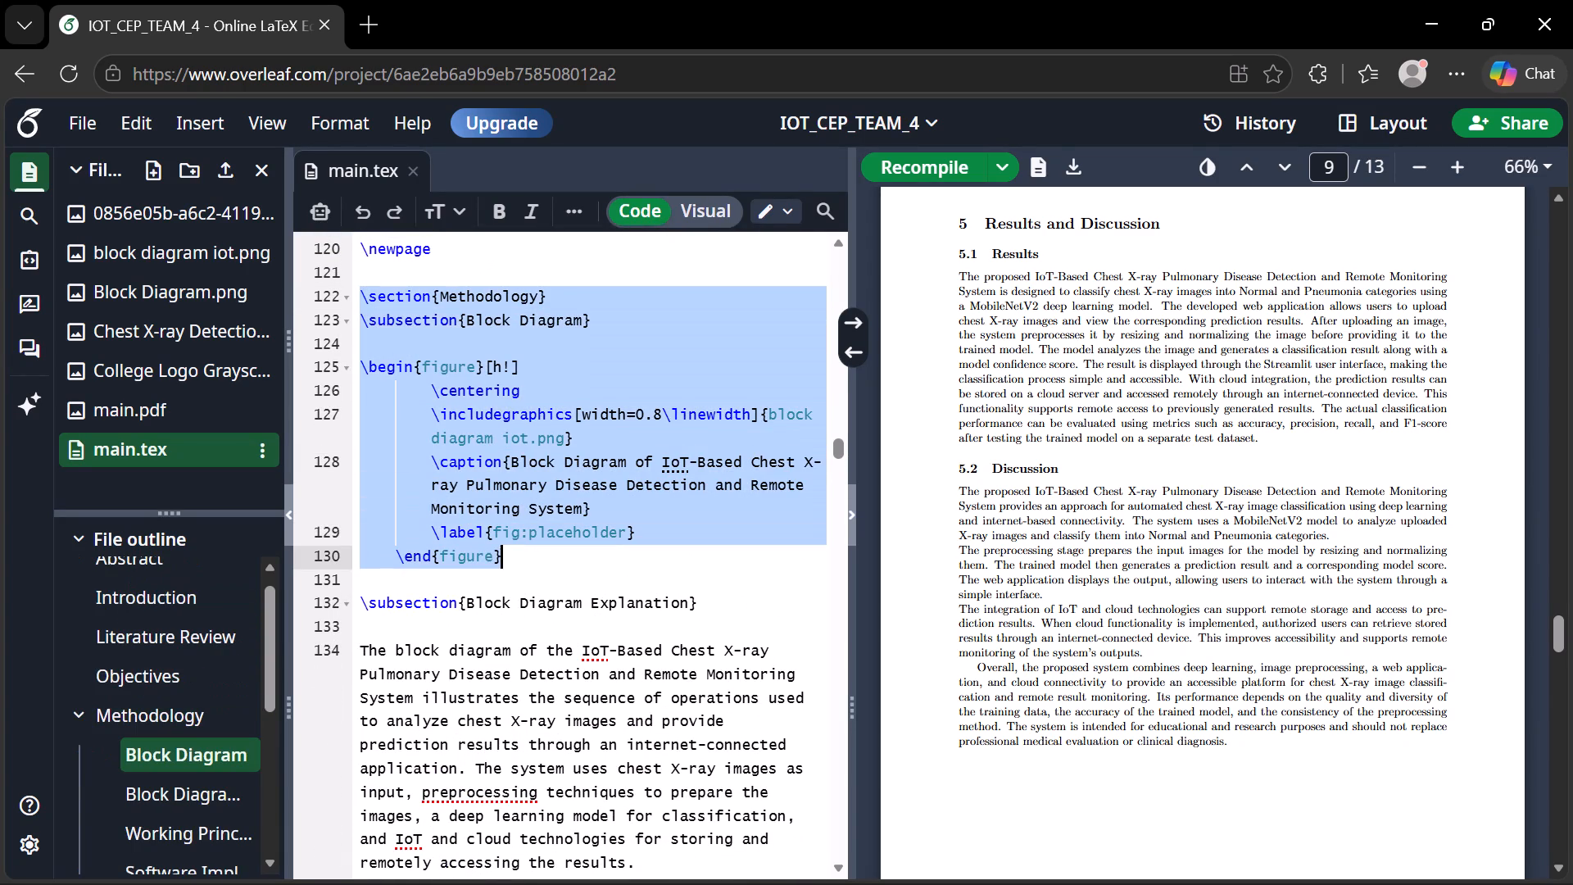
drag(498, 556, 504, 553)
right_click(477, 429)
click(535, 502)
Paste the copied headings and figure code on a new line directly below the Results subsection heading.
scroll(492, 546, down, 7)
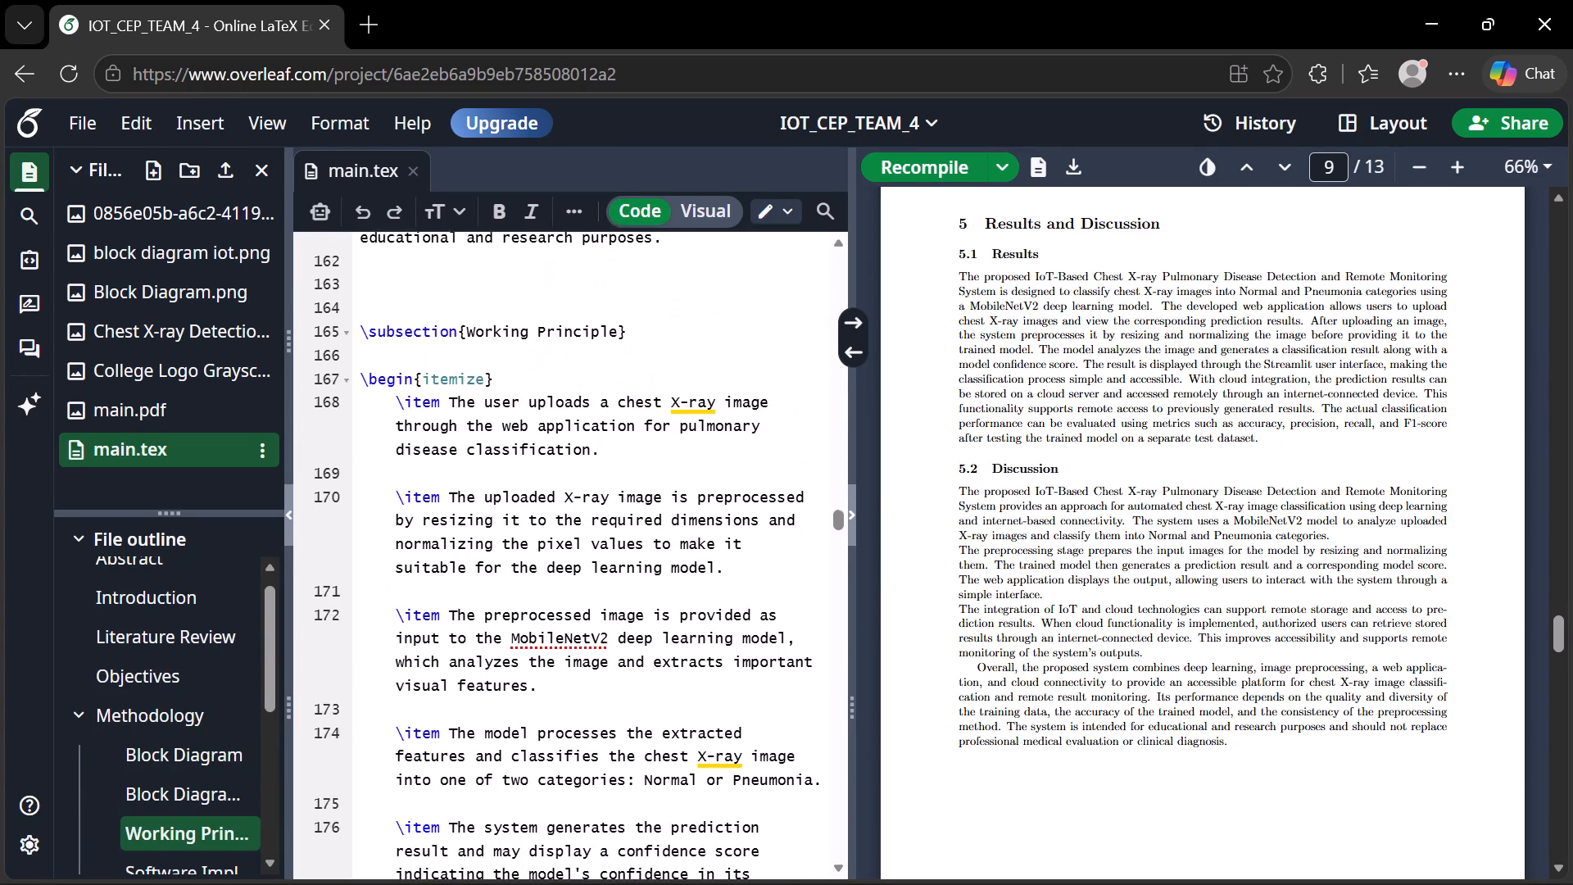
scroll(492, 546, down, 4)
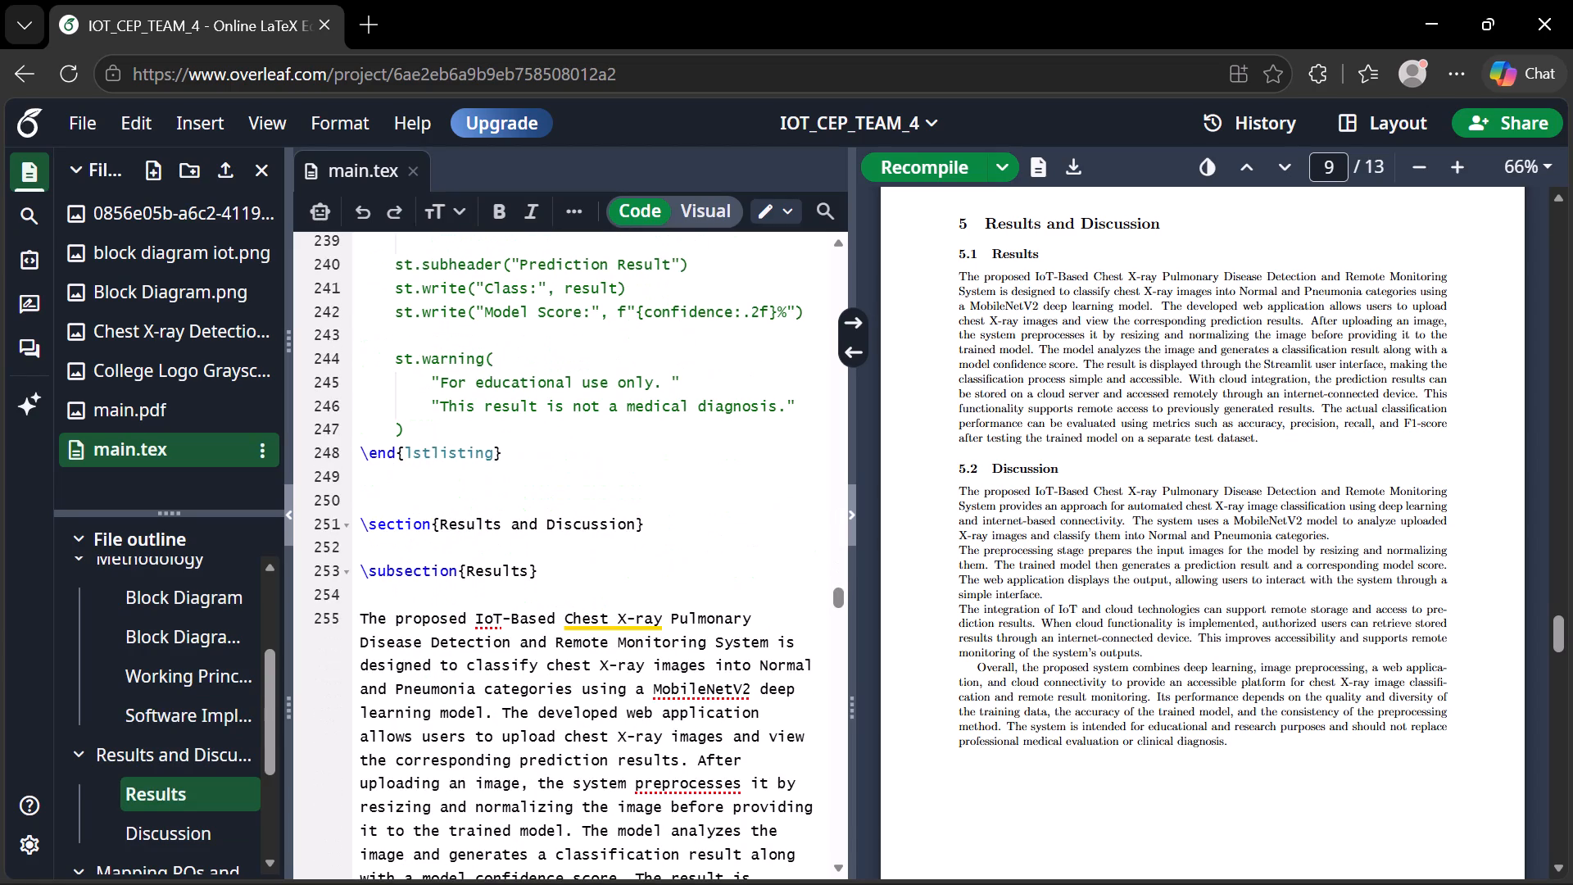
scroll(546, 509, down, 4)
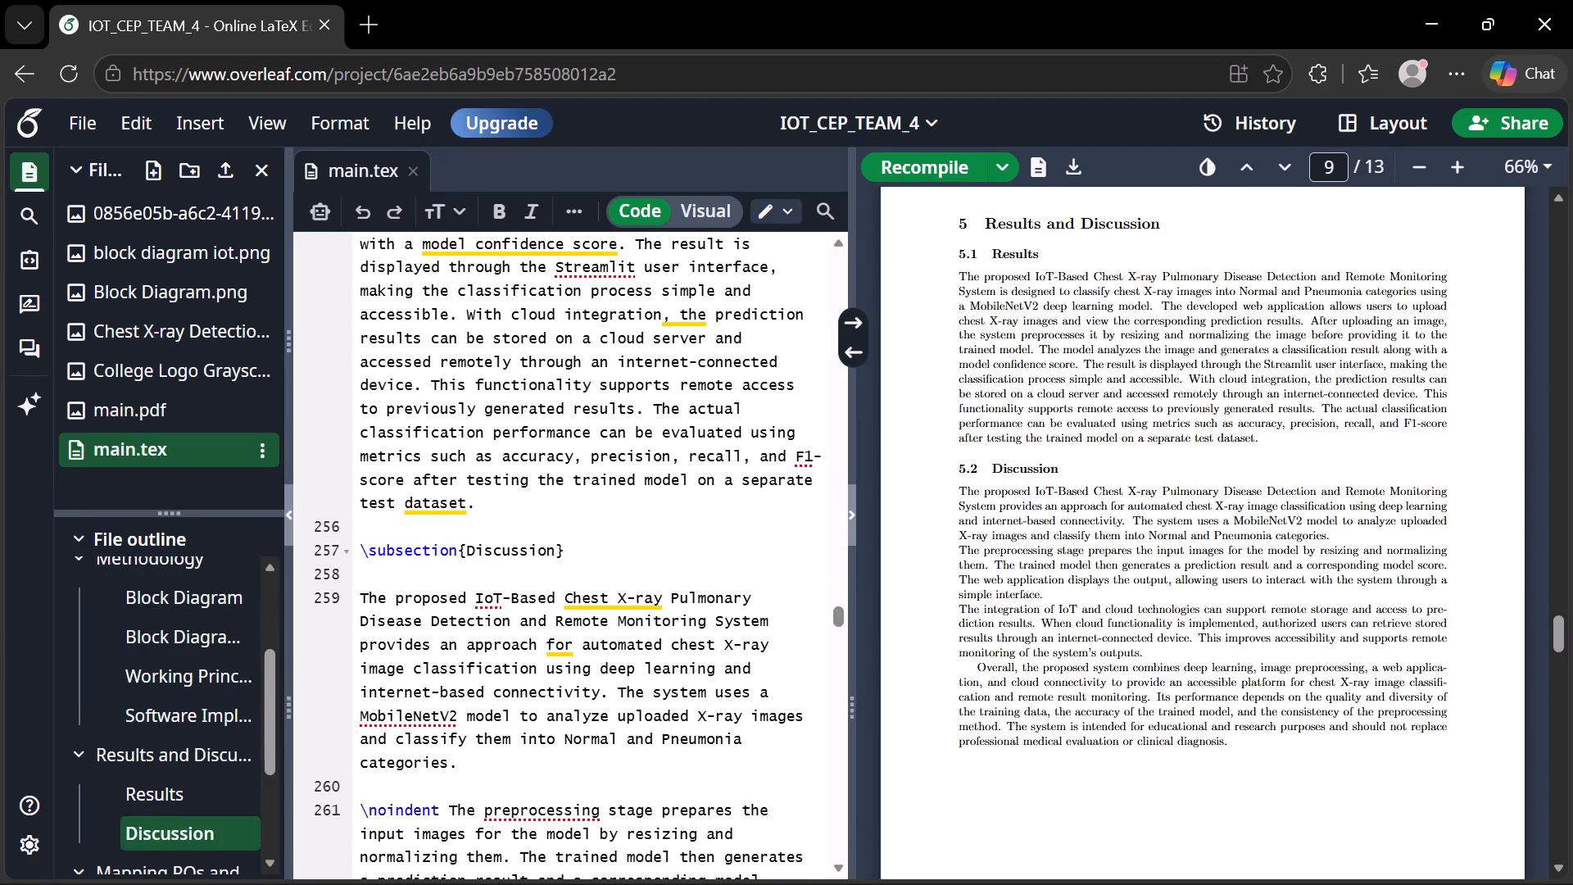
scroll(505, 485, up, 3)
click(578, 374)
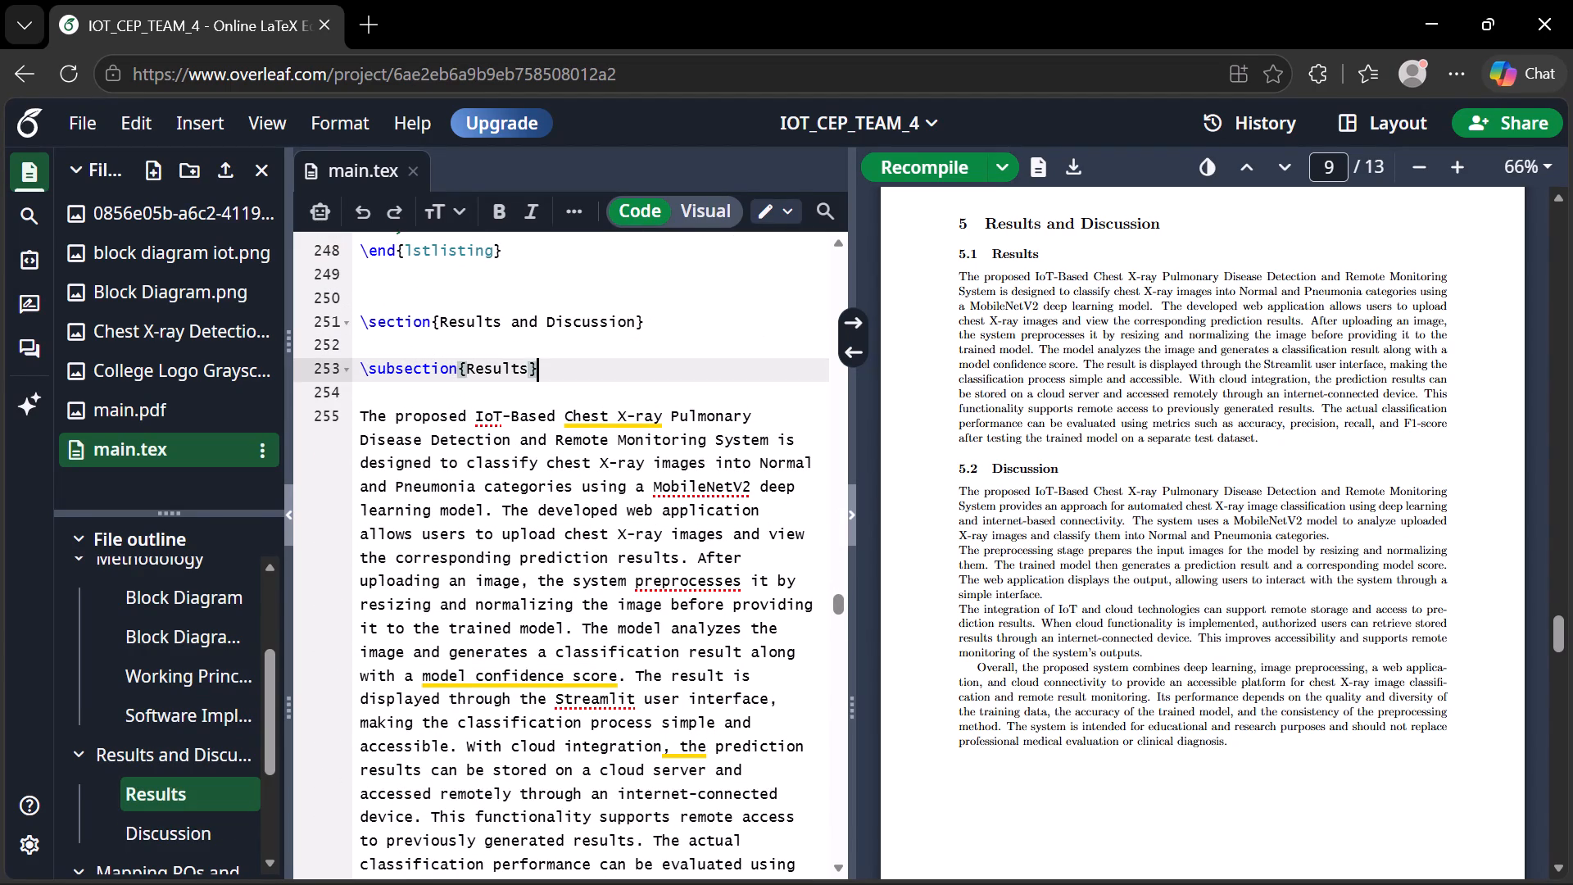
key(Return)
key(ctrl+v)
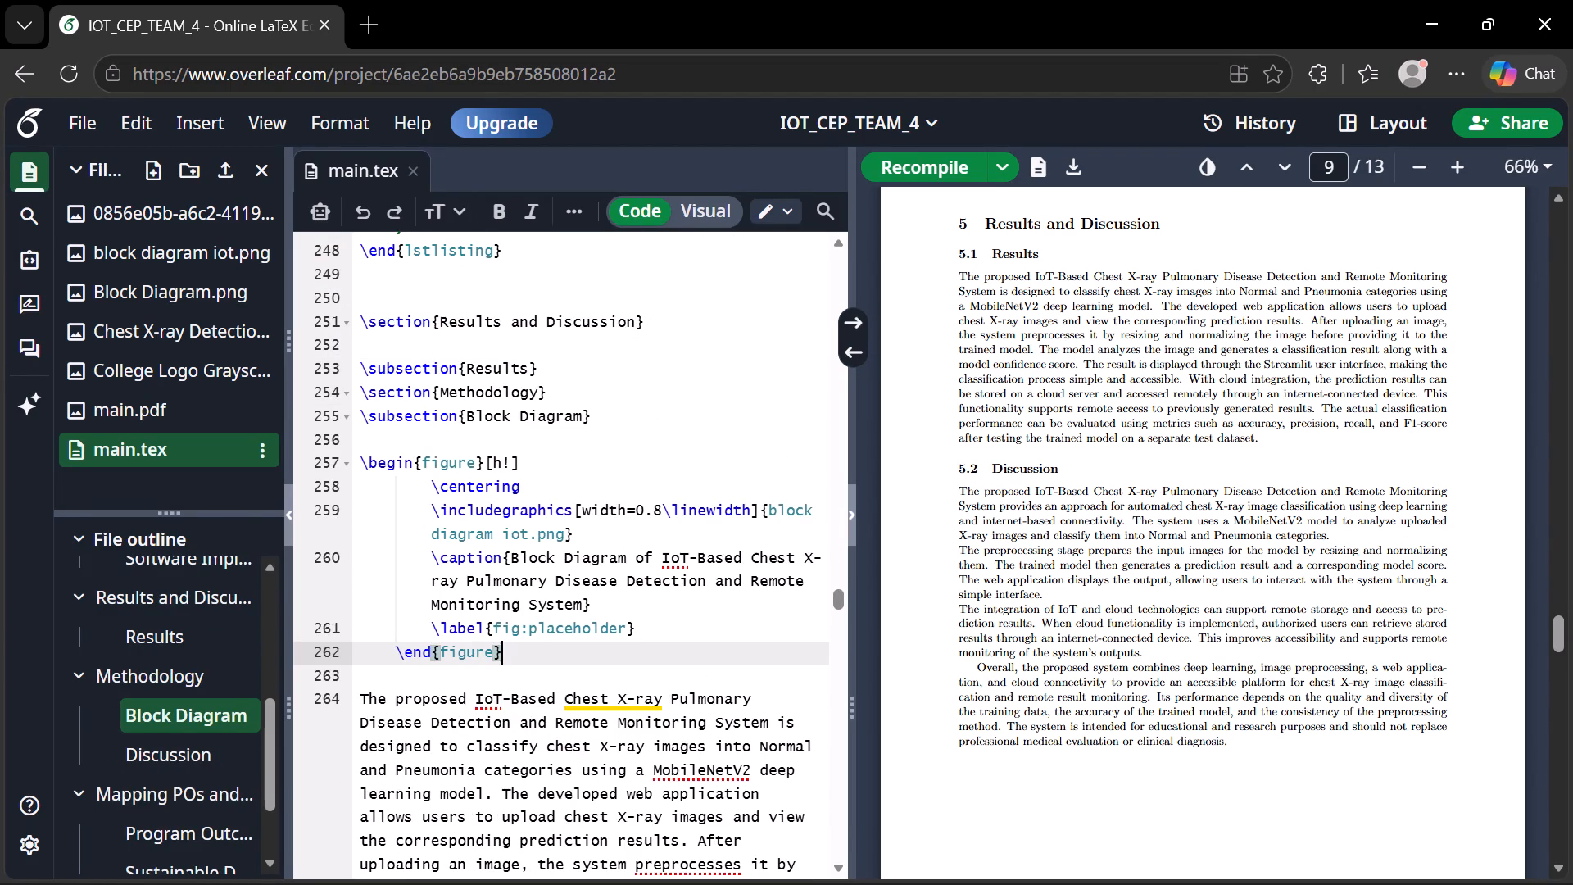
Delete the pasted Methodology section and Block Diagram subsection headings under Results, keeping the figure code.
click(583, 409)
key(BackSpace)
key(BackSpace)
key(BackSpace)
key(BackSpace)
key(BackSpace)
key(BackSpace)
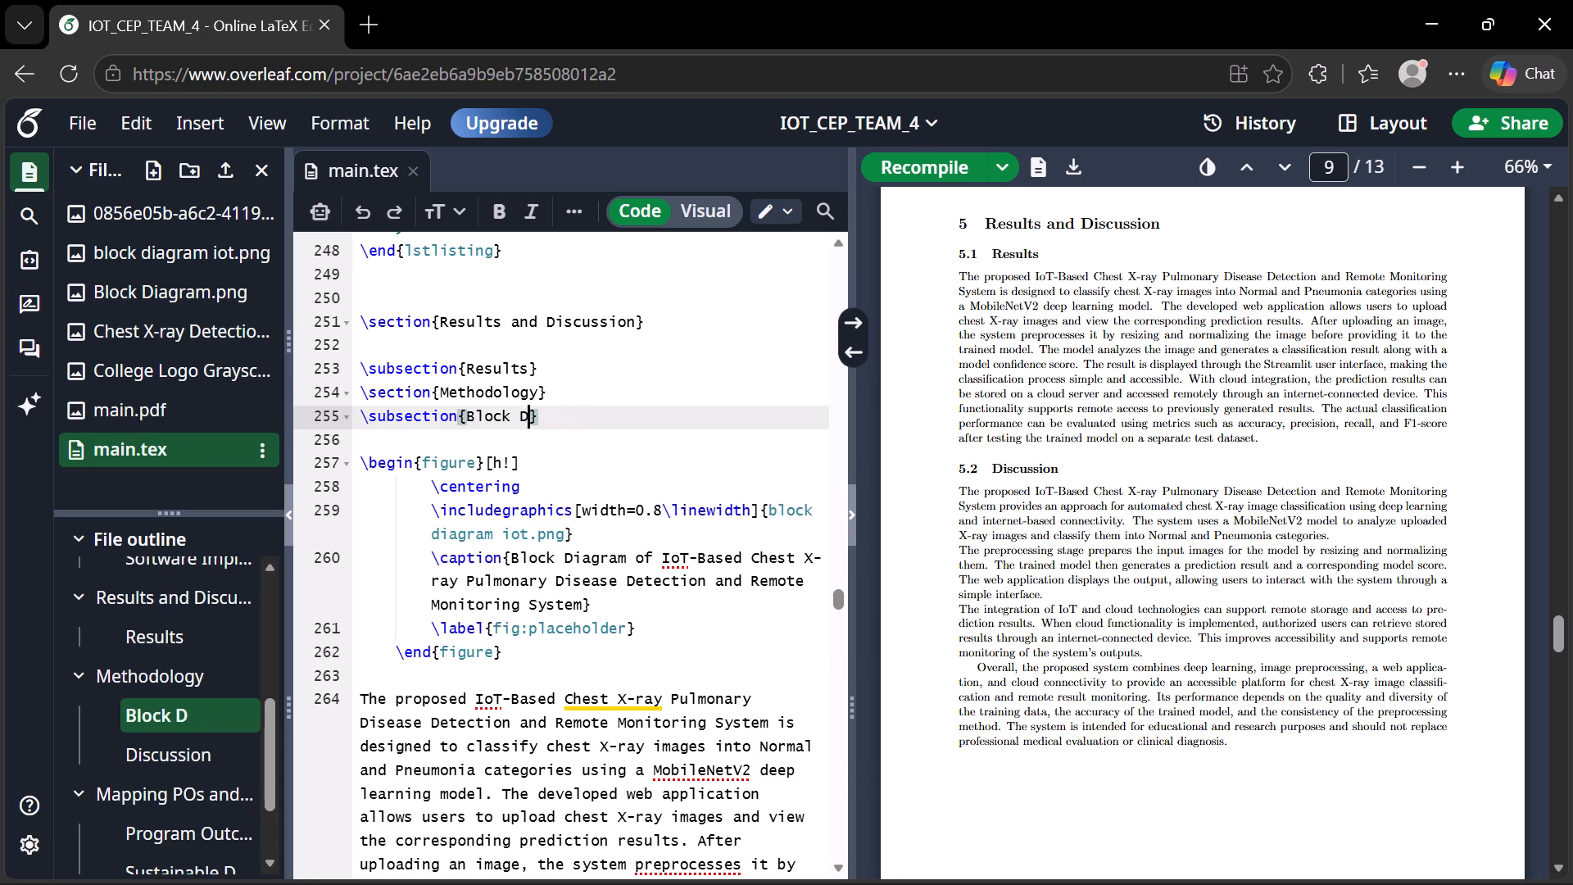
key(BackSpace)
key(BackSpace)
key(BackSpace)
key(BackSpace)
key(BackSpace)
key(BackSpace)
key(BackSpace)
key(BackSpace)
key(BackSpace)
key(BackSpace)
key(BackSpace)
key(BackSpace)
key(BackSpace)
key(BackSpace)
key(BackSpace)
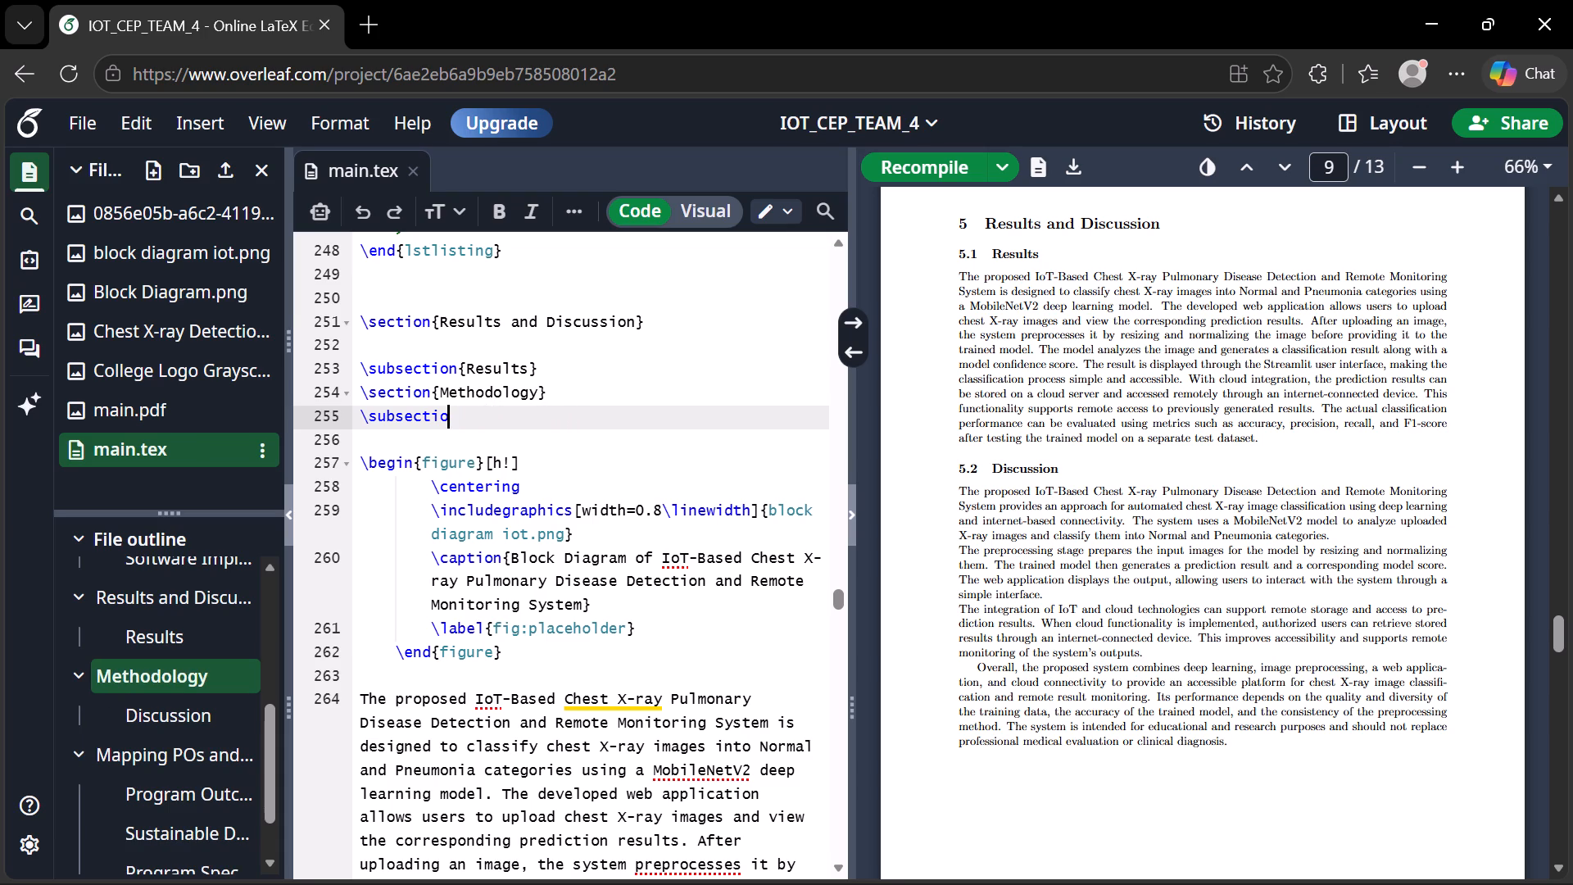
key(BackSpace)
key(BackSpace)
key(BackSpace)
key(BackSpace)
key(BackSpace)
key(BackSpace)
key(BackSpace)
key(BackSpace)
key(BackSpace)
key(BackSpace)
key(BackSpace)
key(BackSpace)
key(BackSpace)
key(BackSpace)
key(BackSpace)
key(BackSpace)
key(BackSpace)
key(BackSpace)
key(BackSpace)
key(BackSpace)
key(BackSpace)
key(BackSpace)
key(BackSpace)
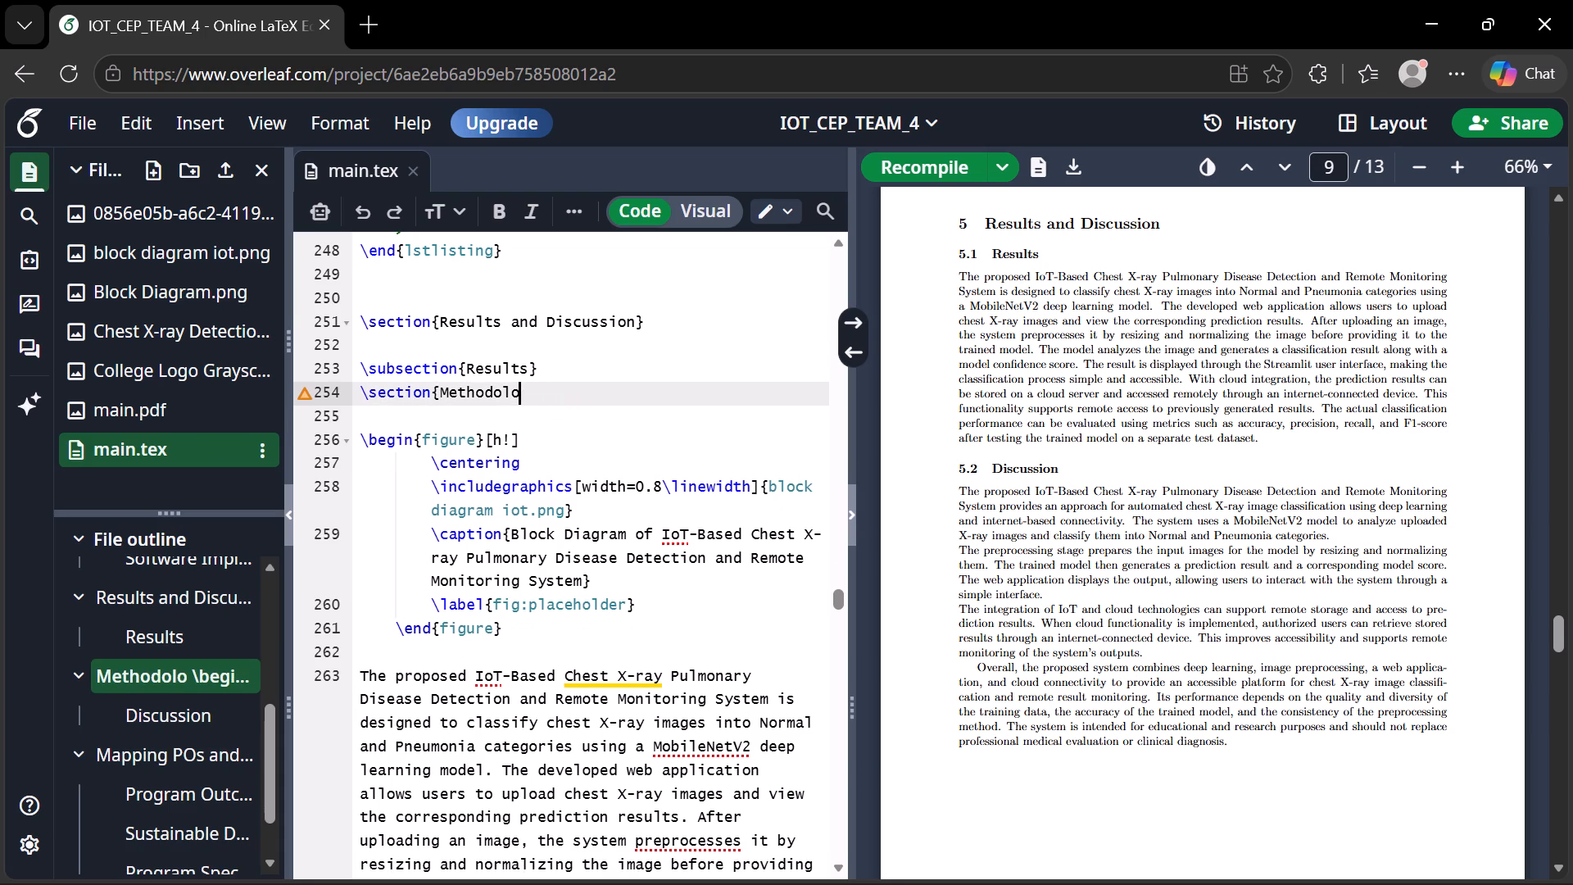
key(BackSpace)
key(BackSpace)
key(BackSpace)
key(BackSpace)
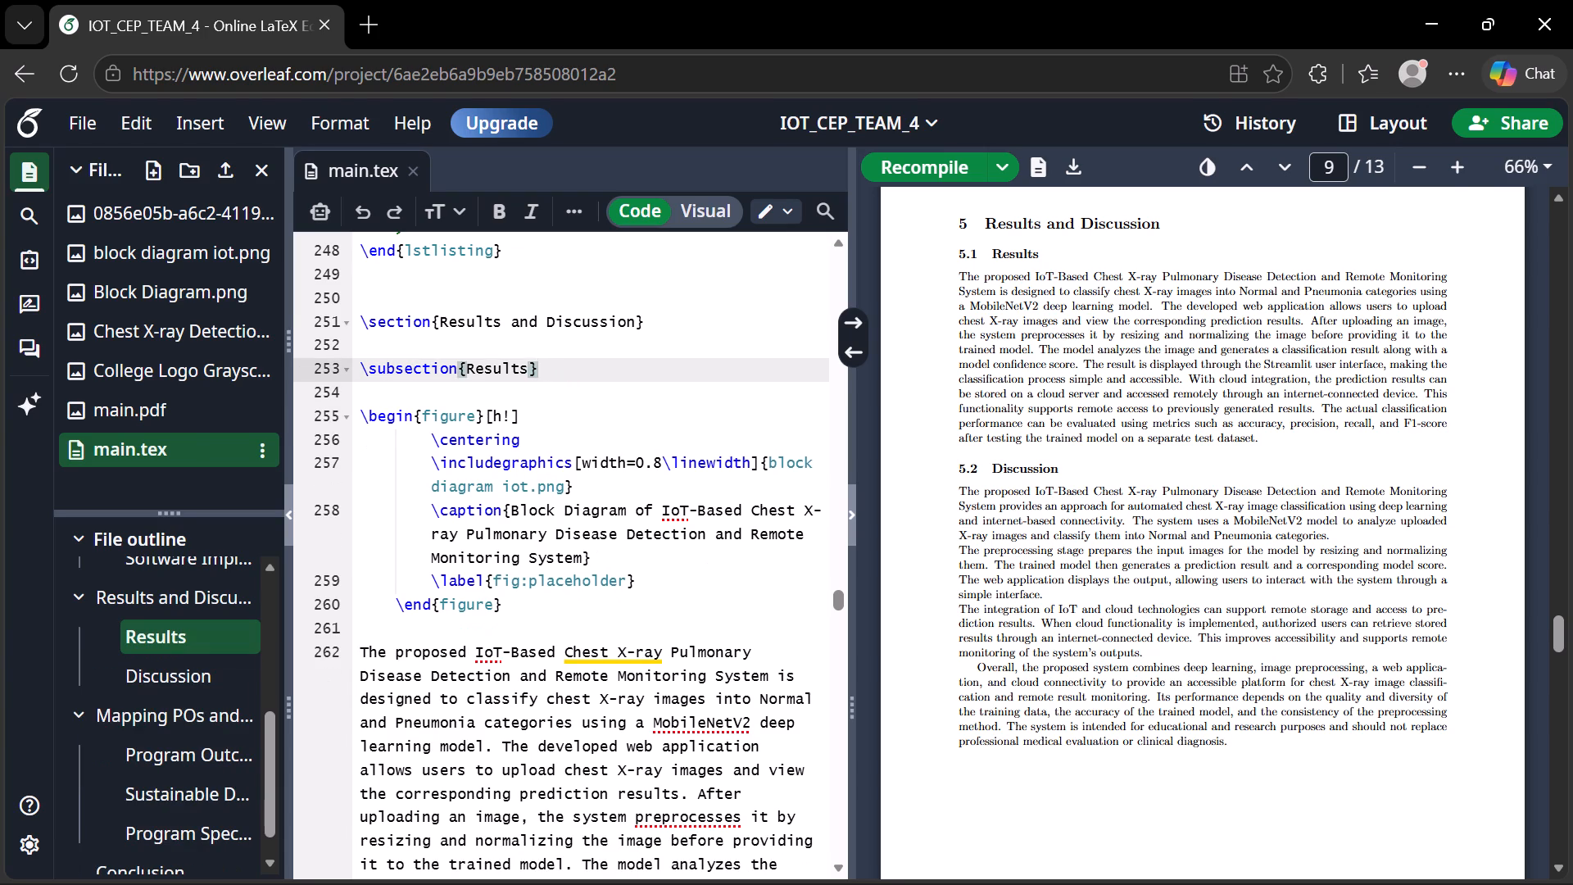
Replace the image file in the Results figure with Chest X-ray Detection Dashboard.png and recompile the document.
click(561, 490)
key(BackSpace)
key(BackSpace)
key(BackSpace)
key(BackSpace)
key(BackSpace)
key(BackSpace)
key(BackSpace)
key(BackSpace)
key(BackSpace)
key(BackSpace)
key(BackSpace)
key(BackSpace)
key(BackSpace)
key(BackSpace)
key(BackSpace)
key(BackSpace)
key(BackSpace)
key(BackSpace)
key(BackSpace)
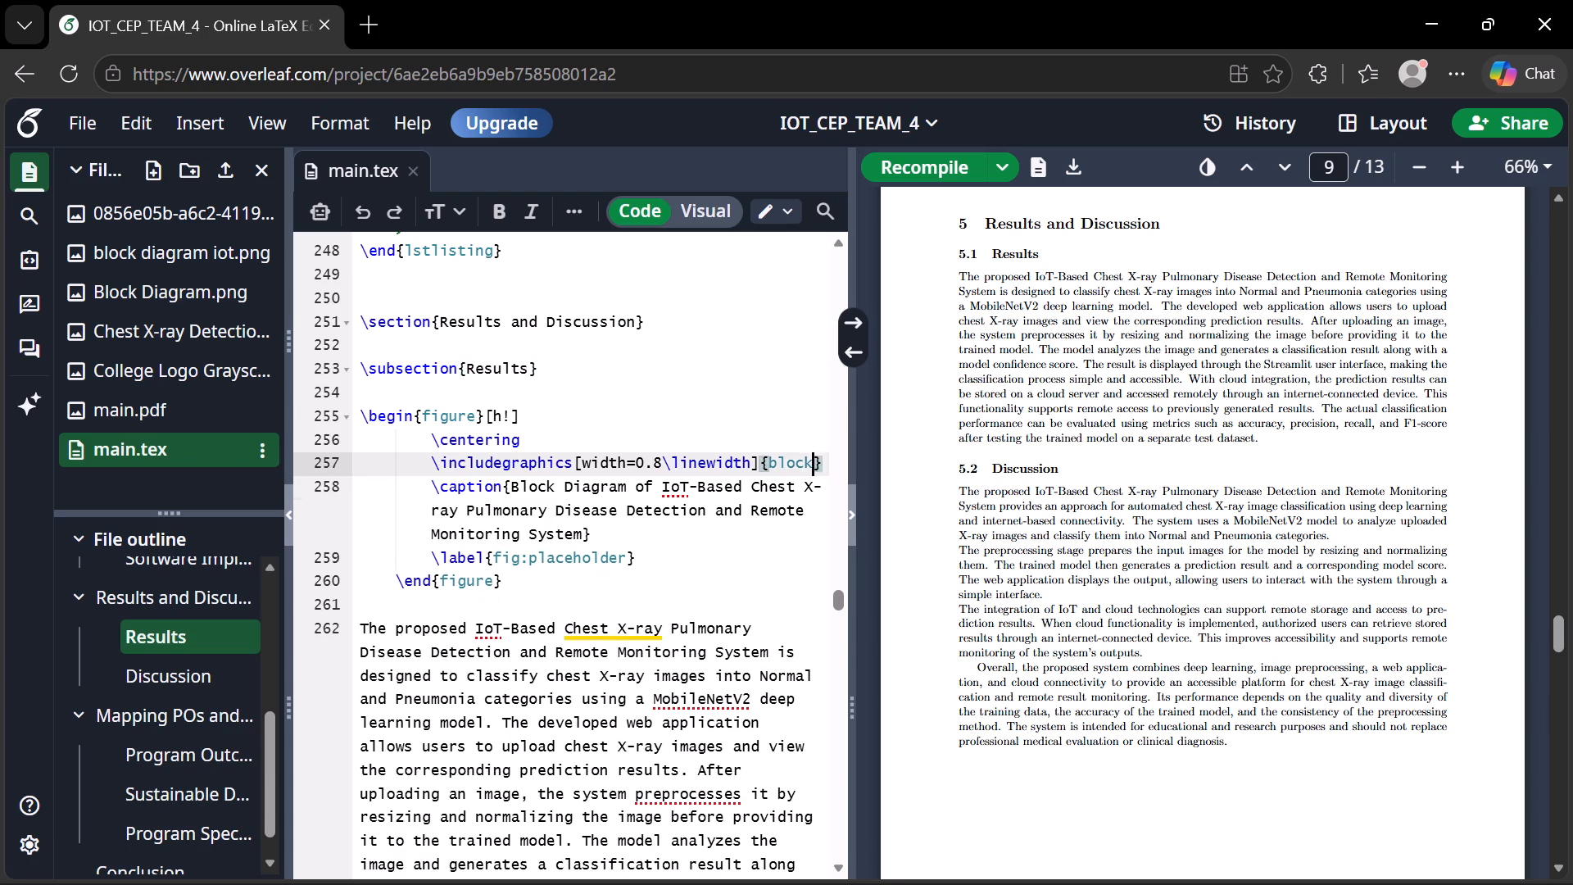
key(BackSpace)
key(BackSpace)
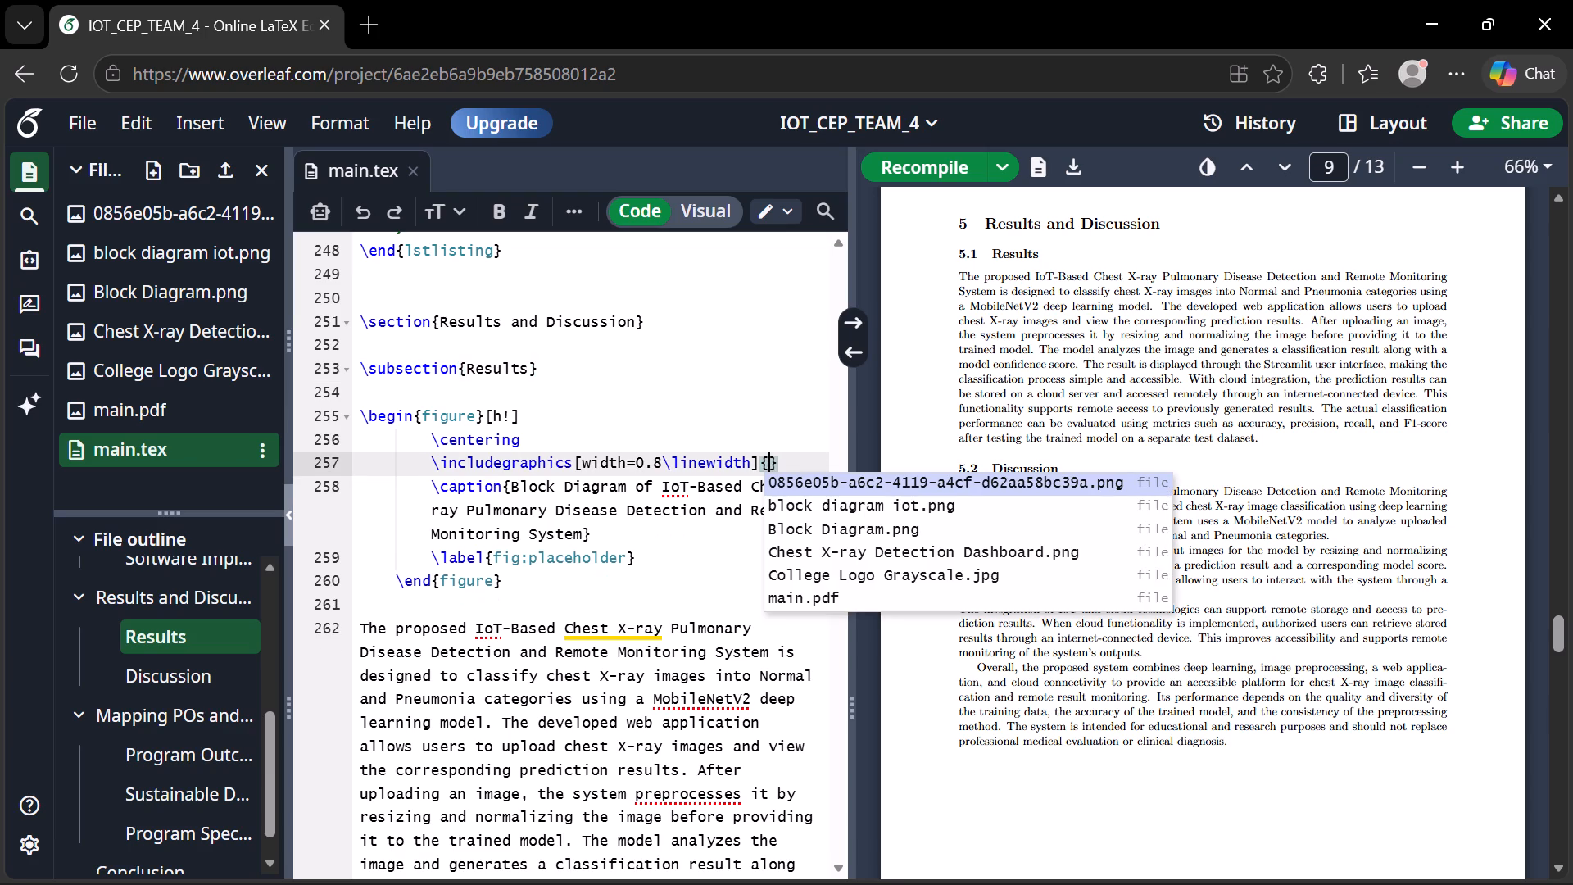
key(Down)
key(Down)
key(Down)
key(Down)
key(Up)
key(Return)
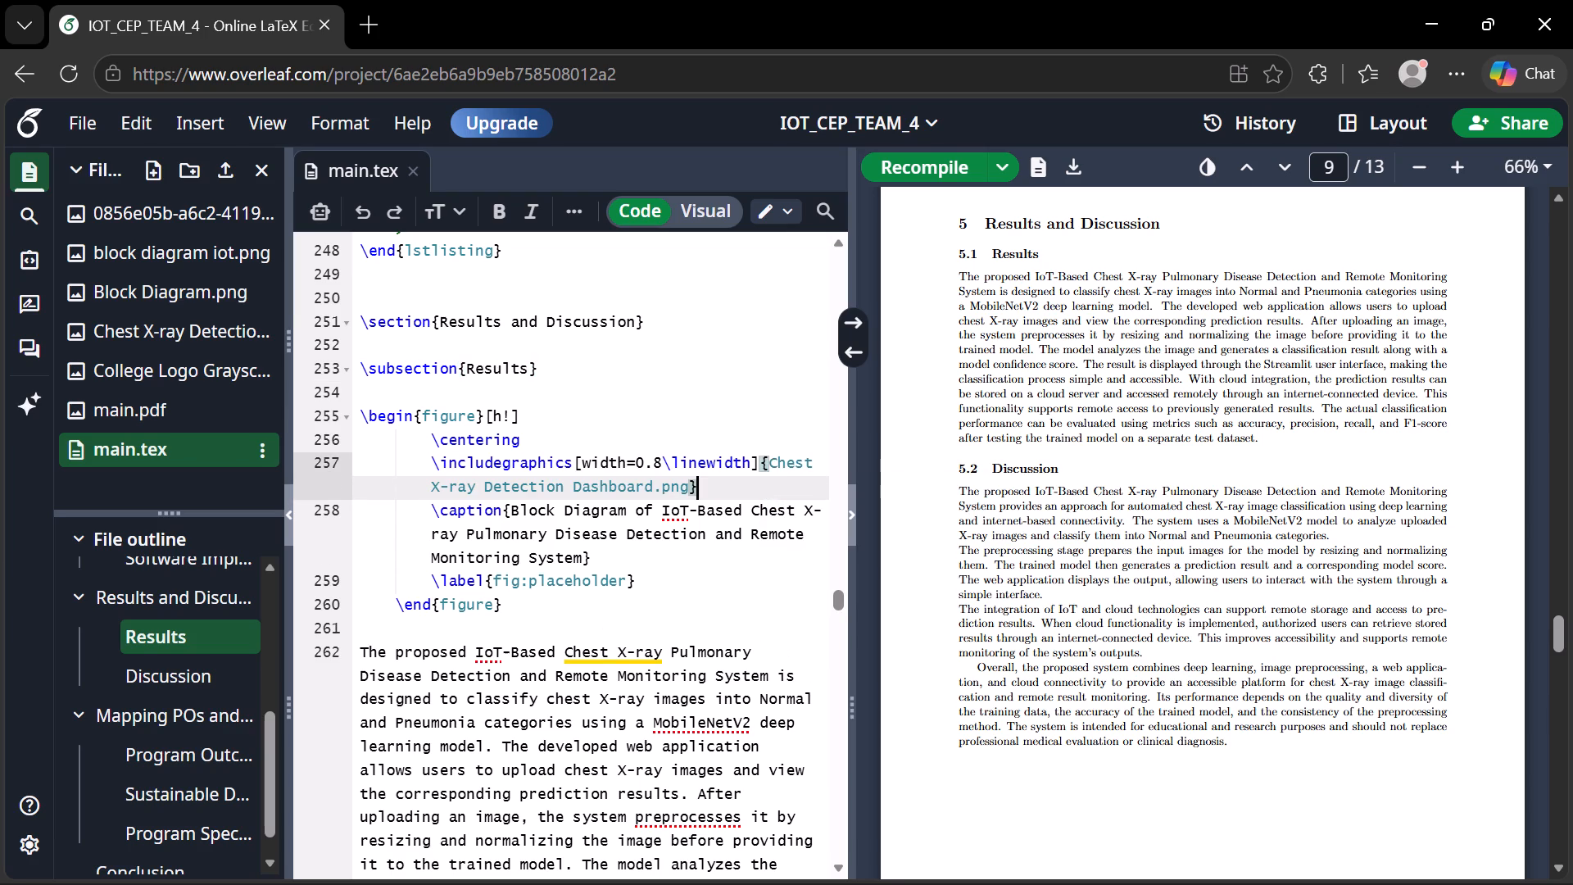
key(ctrl+s)
Change the Results figure caption to begin with "Result of" instead of "Block Diagram of" and recompile the document.
scroll(1008, 389, up, 1)
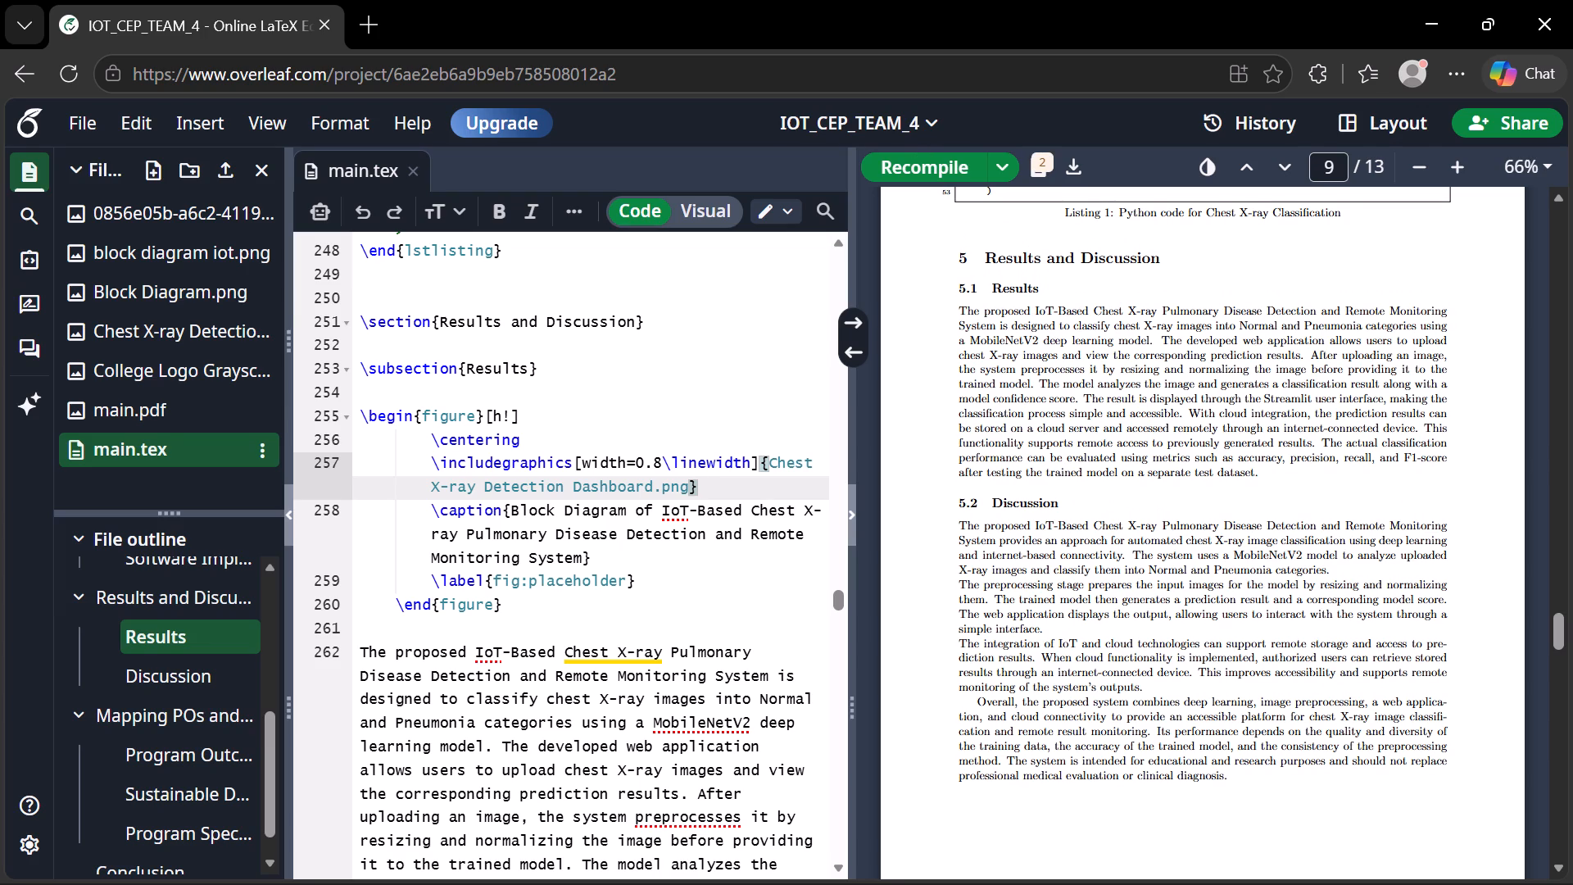
click(638, 511)
key(BackSpace)
key(BackSpace)
key(BackSpace)
key(BackSpace)
key(BackSpace)
key(BackSpace)
key(BackSpace)
key(BackSpace)
key(BackSpace)
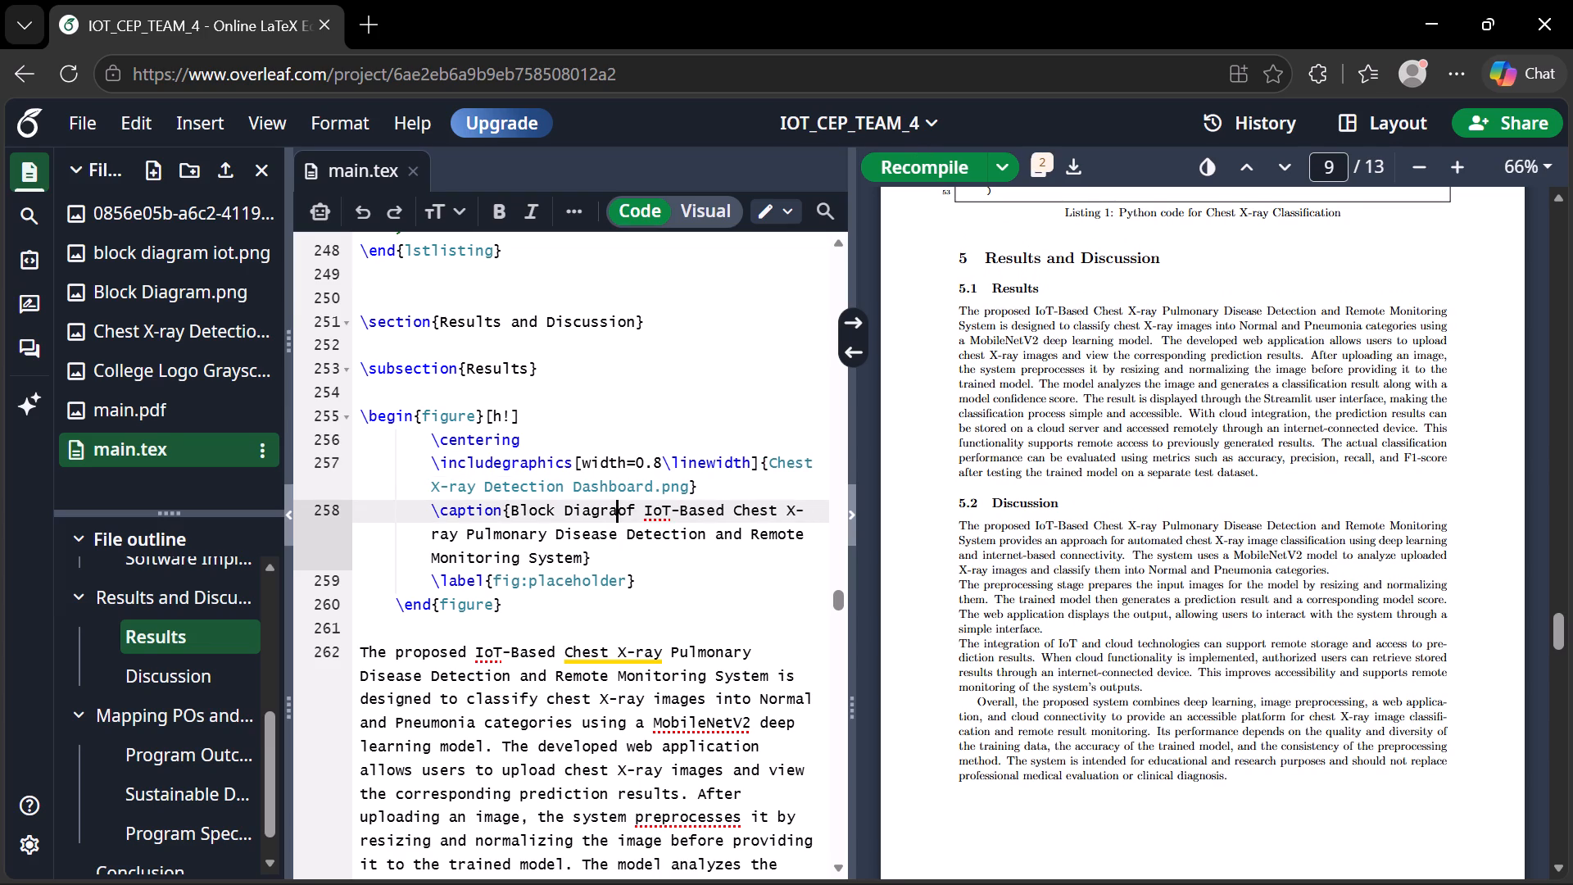
key(BackSpace)
key(BackSpace)
key(BackSpace)
key(BackSpace)
key(BackSpace)
key(r)
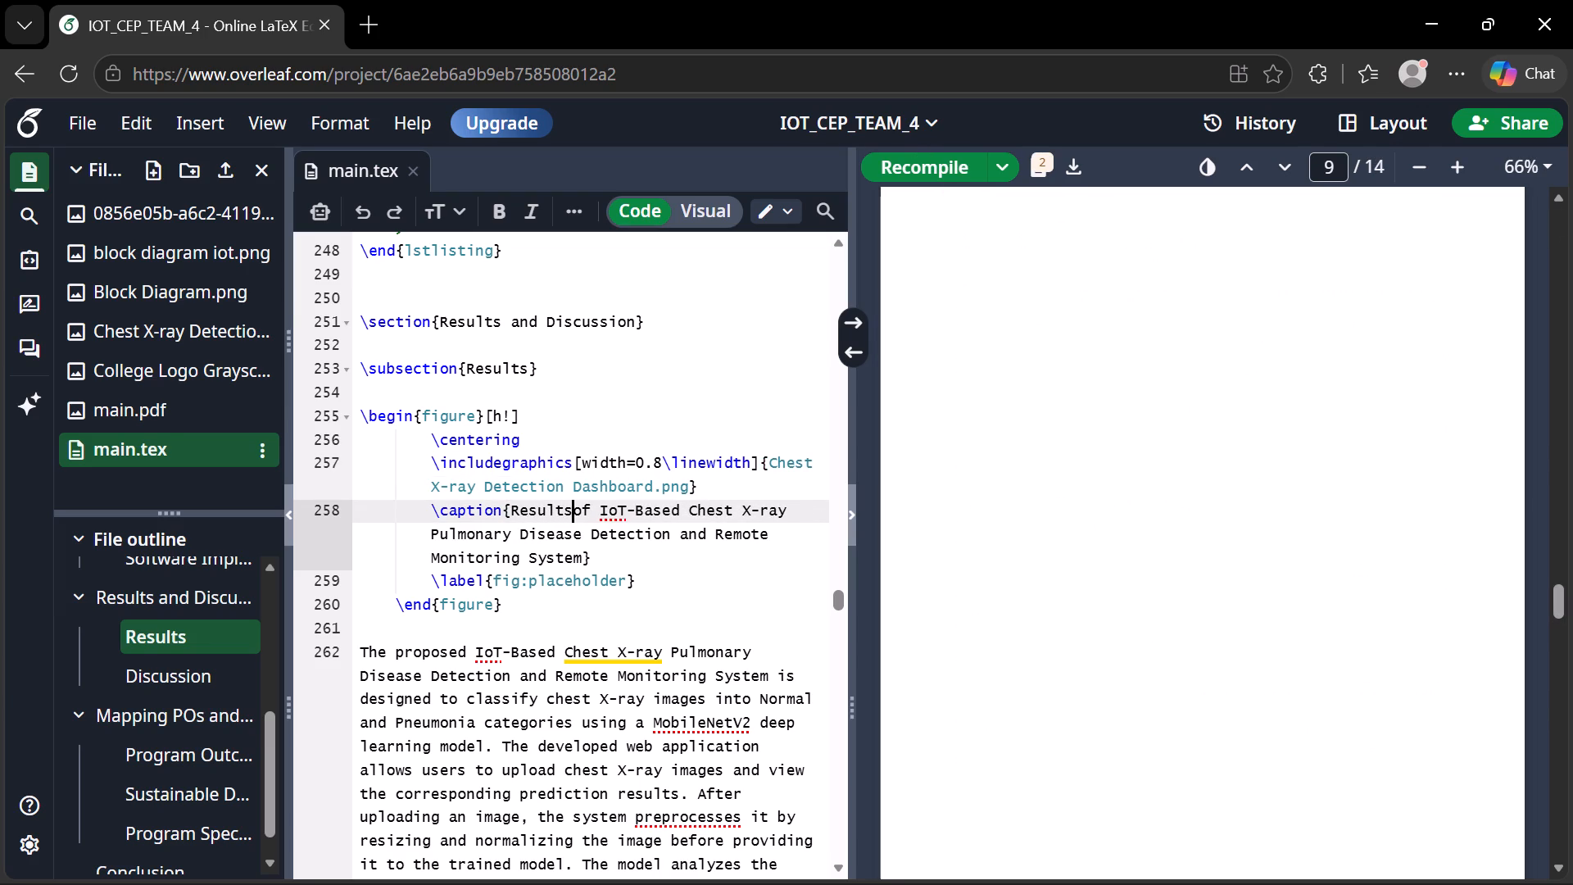
key(BackSpace)
key(space)
key(ctrl+s)
Set the Results figure's image width to 0.5\linewidth and recompile the document.
scroll(1035, 482, down, 1)
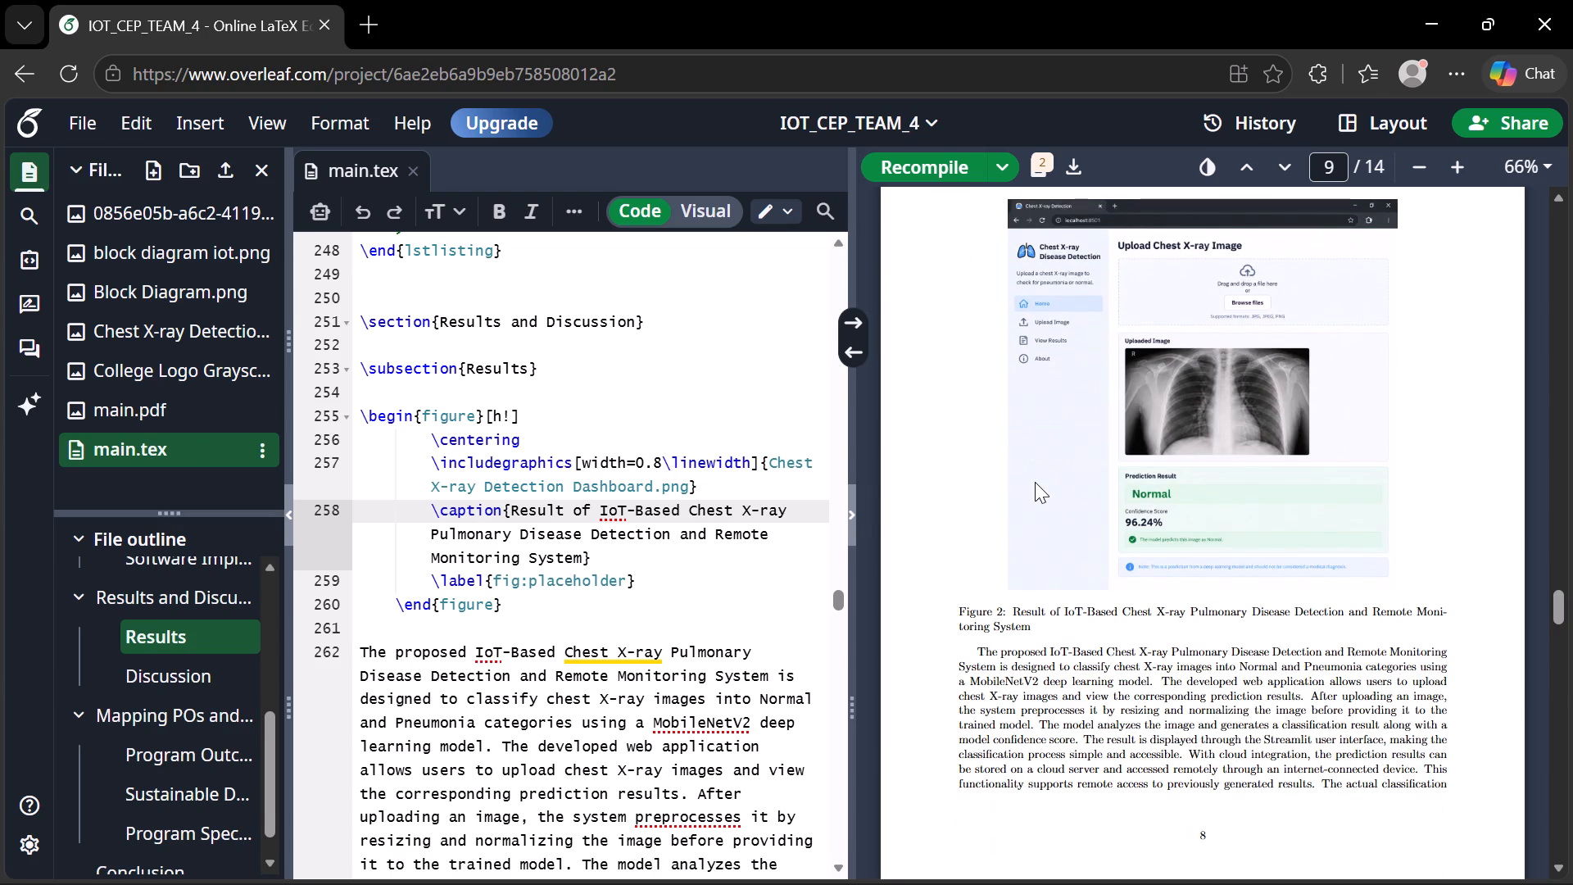
click(660, 464)
key(BackSpace)
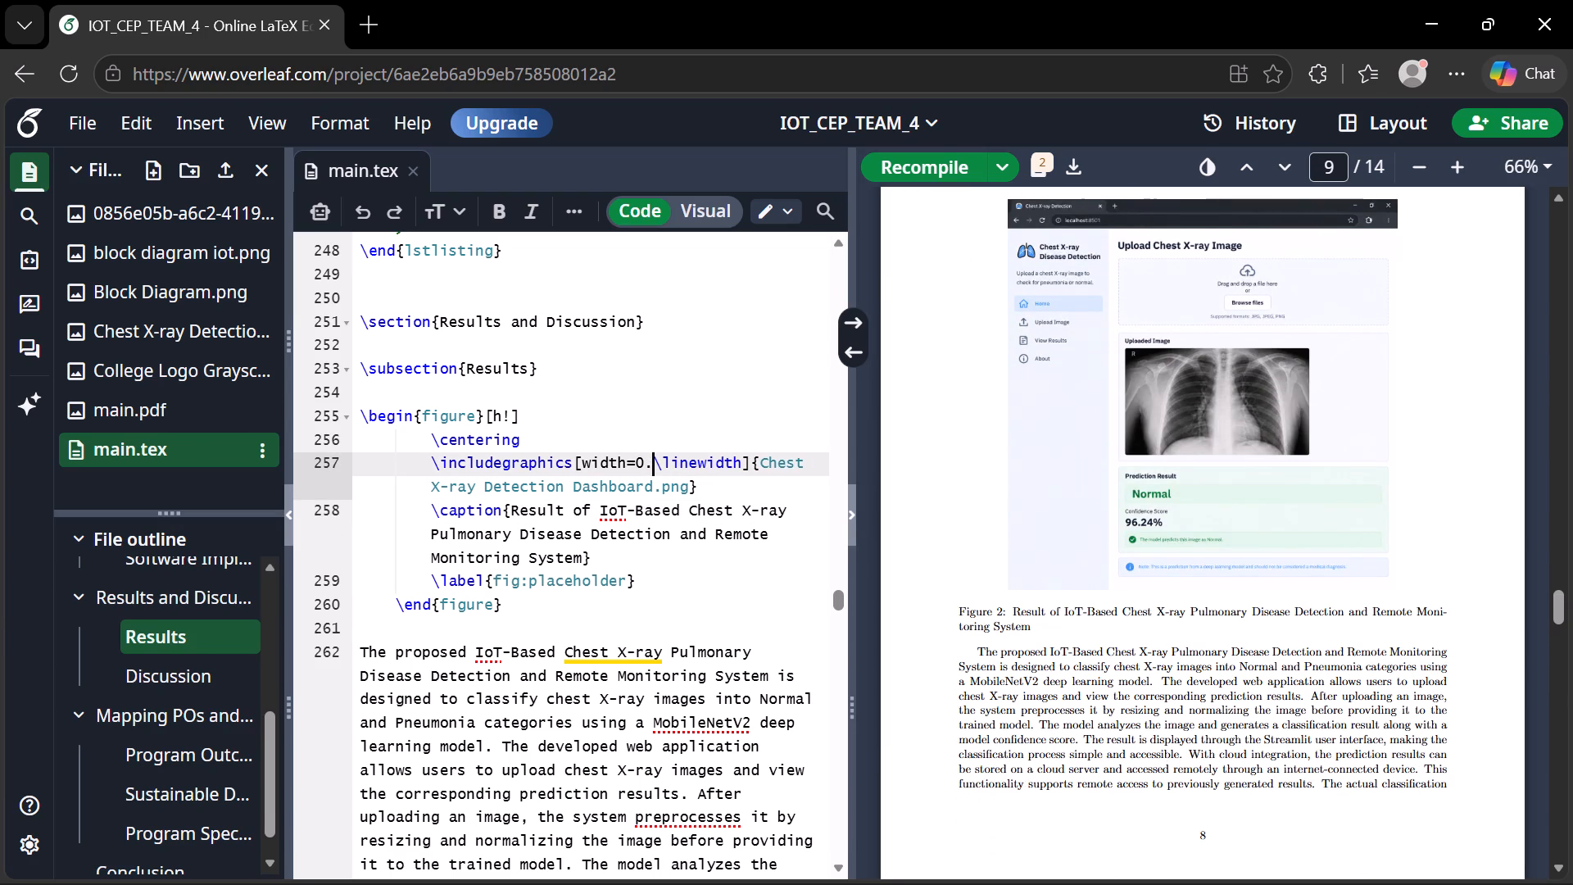
key(5)
key(ctrl+s)
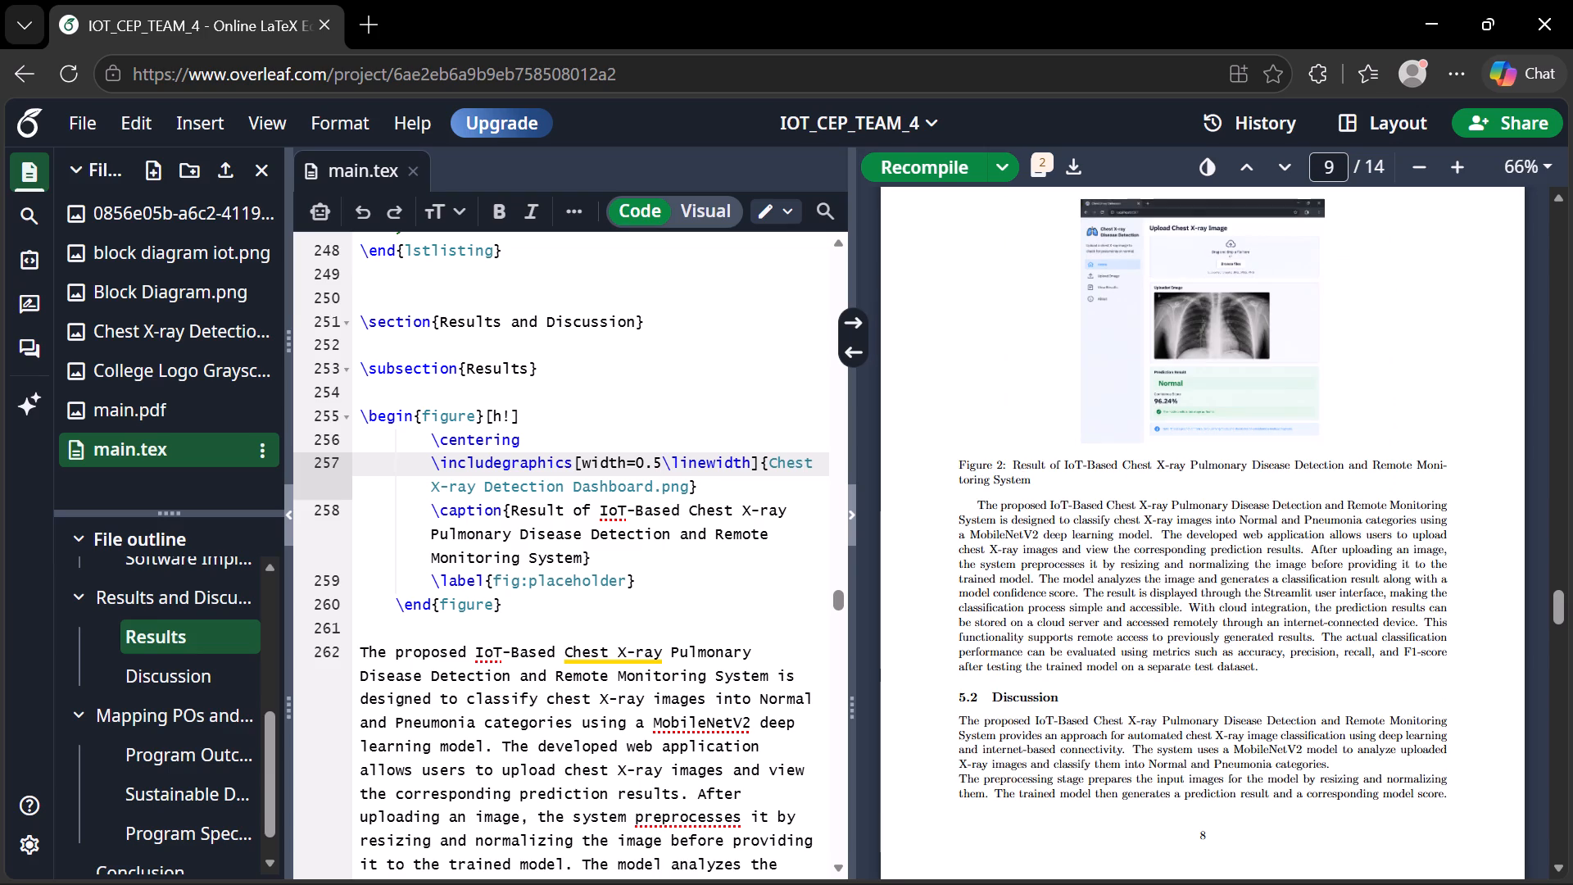
Delete the whole Discussion subsection, including its heading, paragraphs and the page break after it, and recompile the document.
scroll(1113, 508, down, 7)
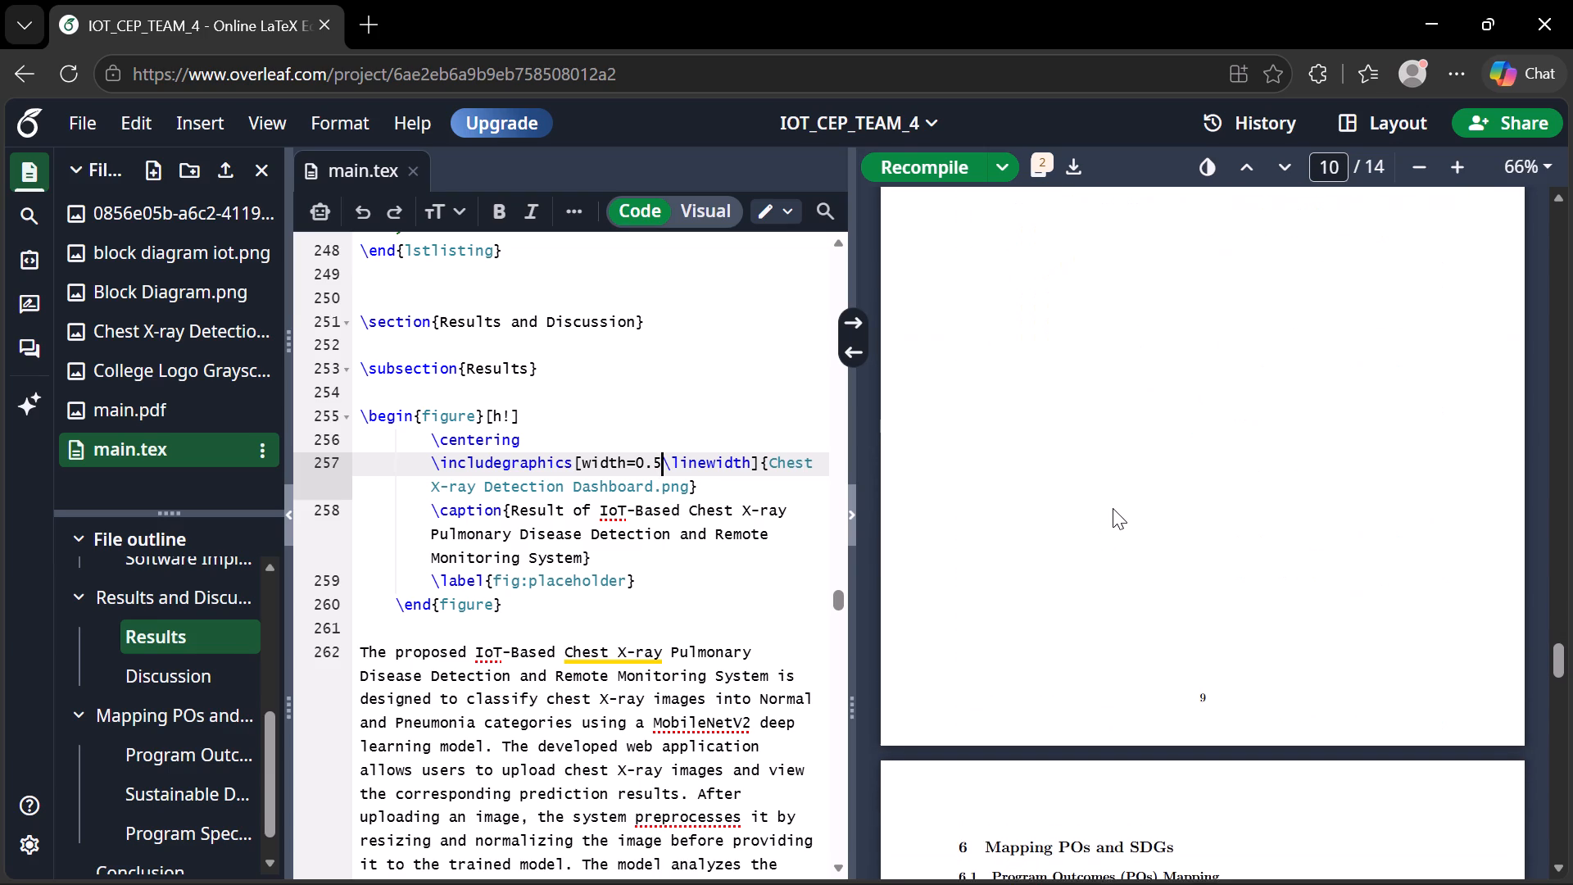
scroll(1113, 508, up, 10)
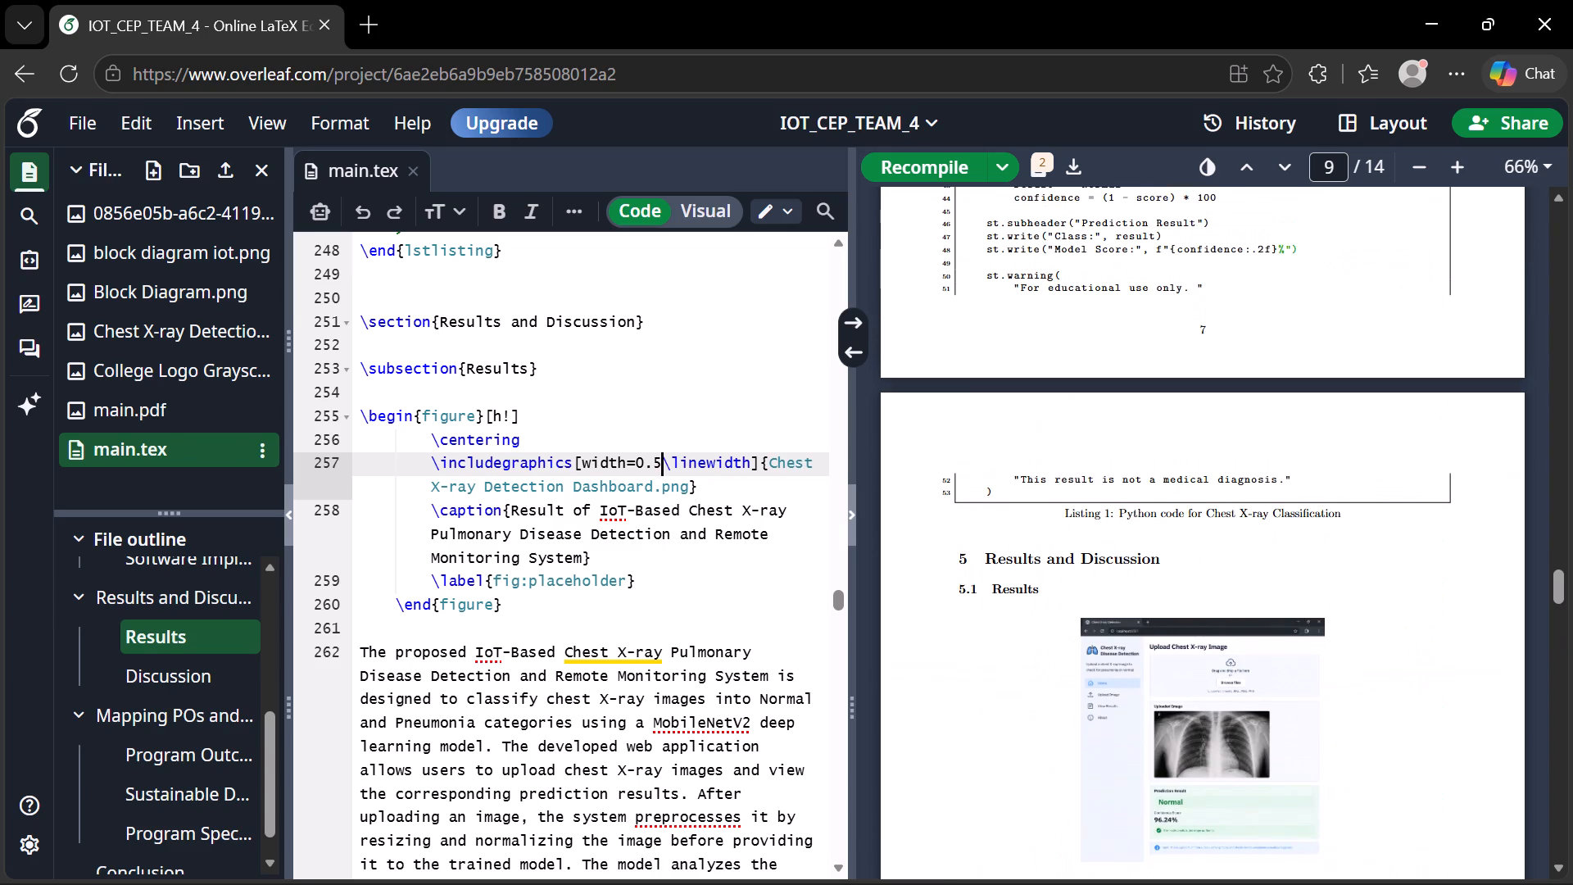
scroll(1113, 508, down, 2)
scroll(1012, 516, down, 1)
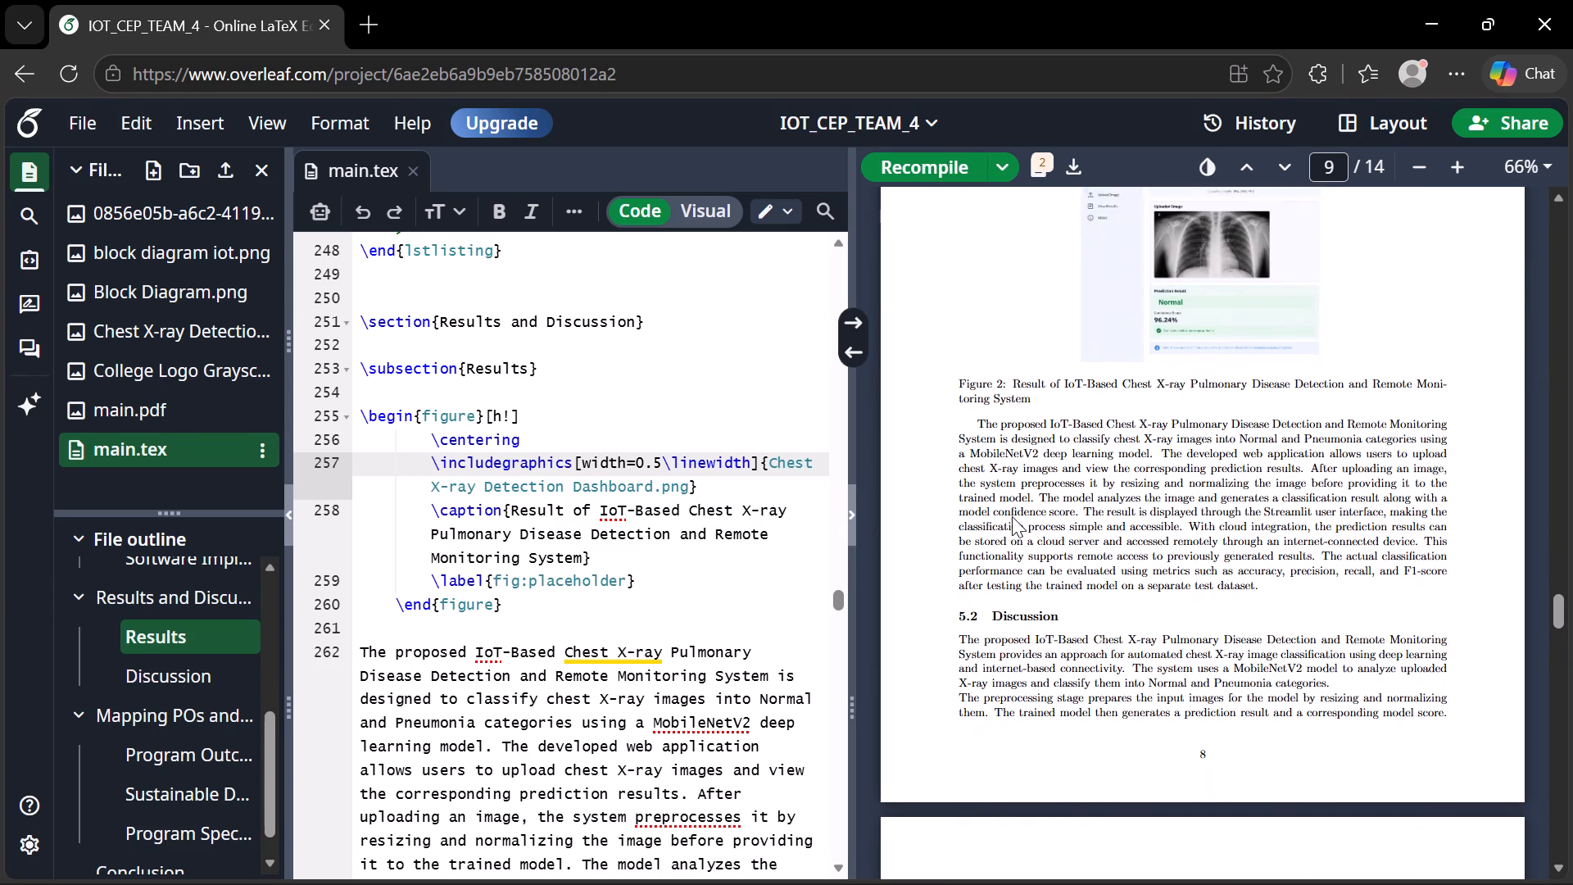
scroll(1012, 516, down, 1)
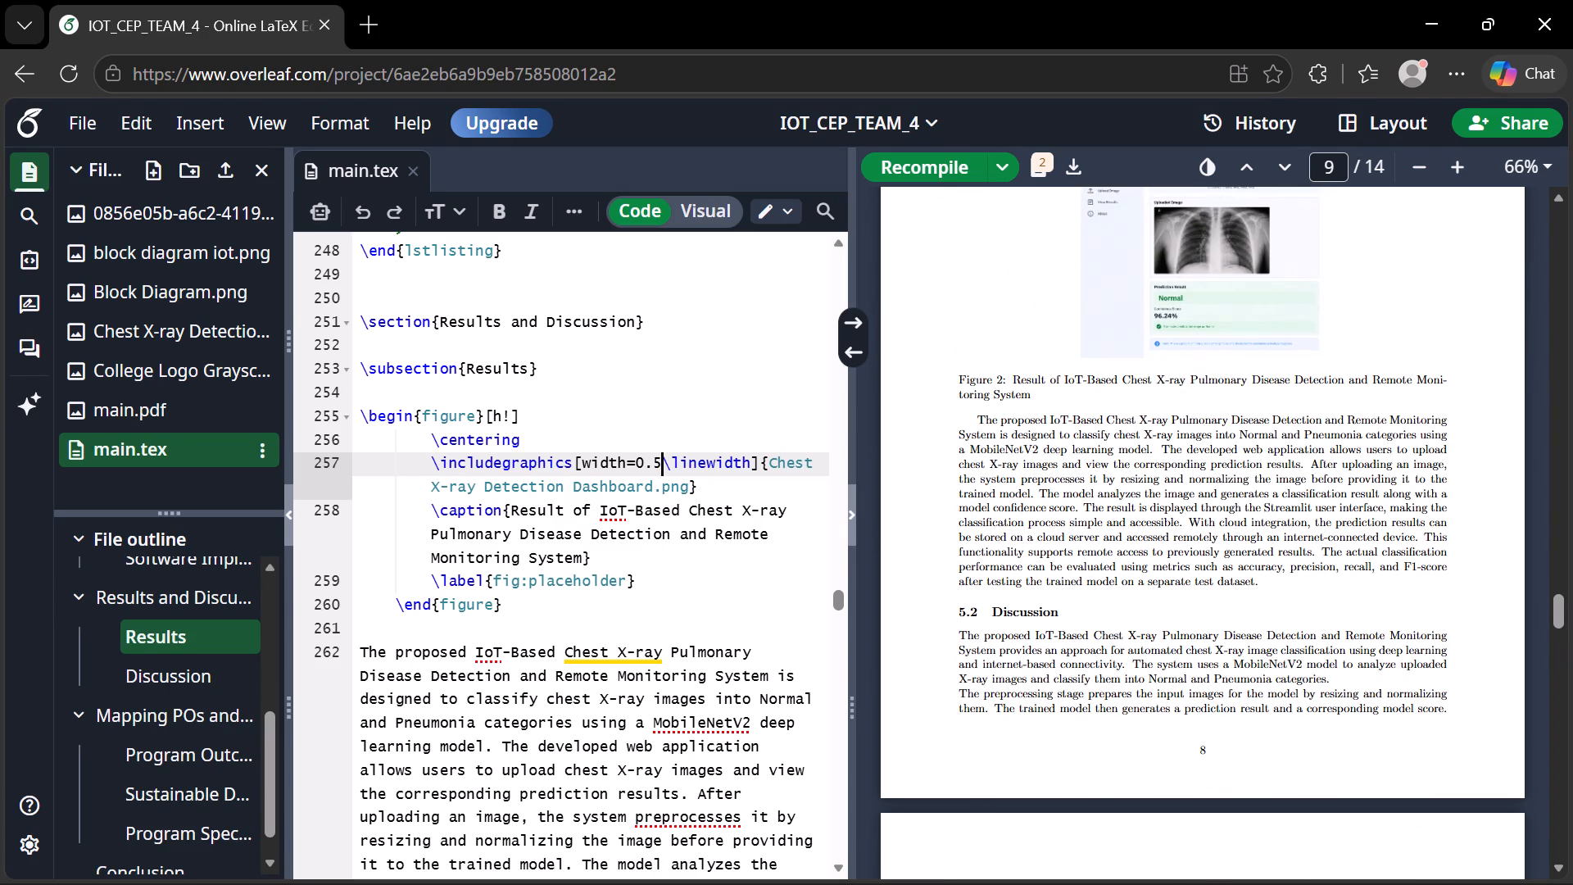
scroll(587, 553, down, 5)
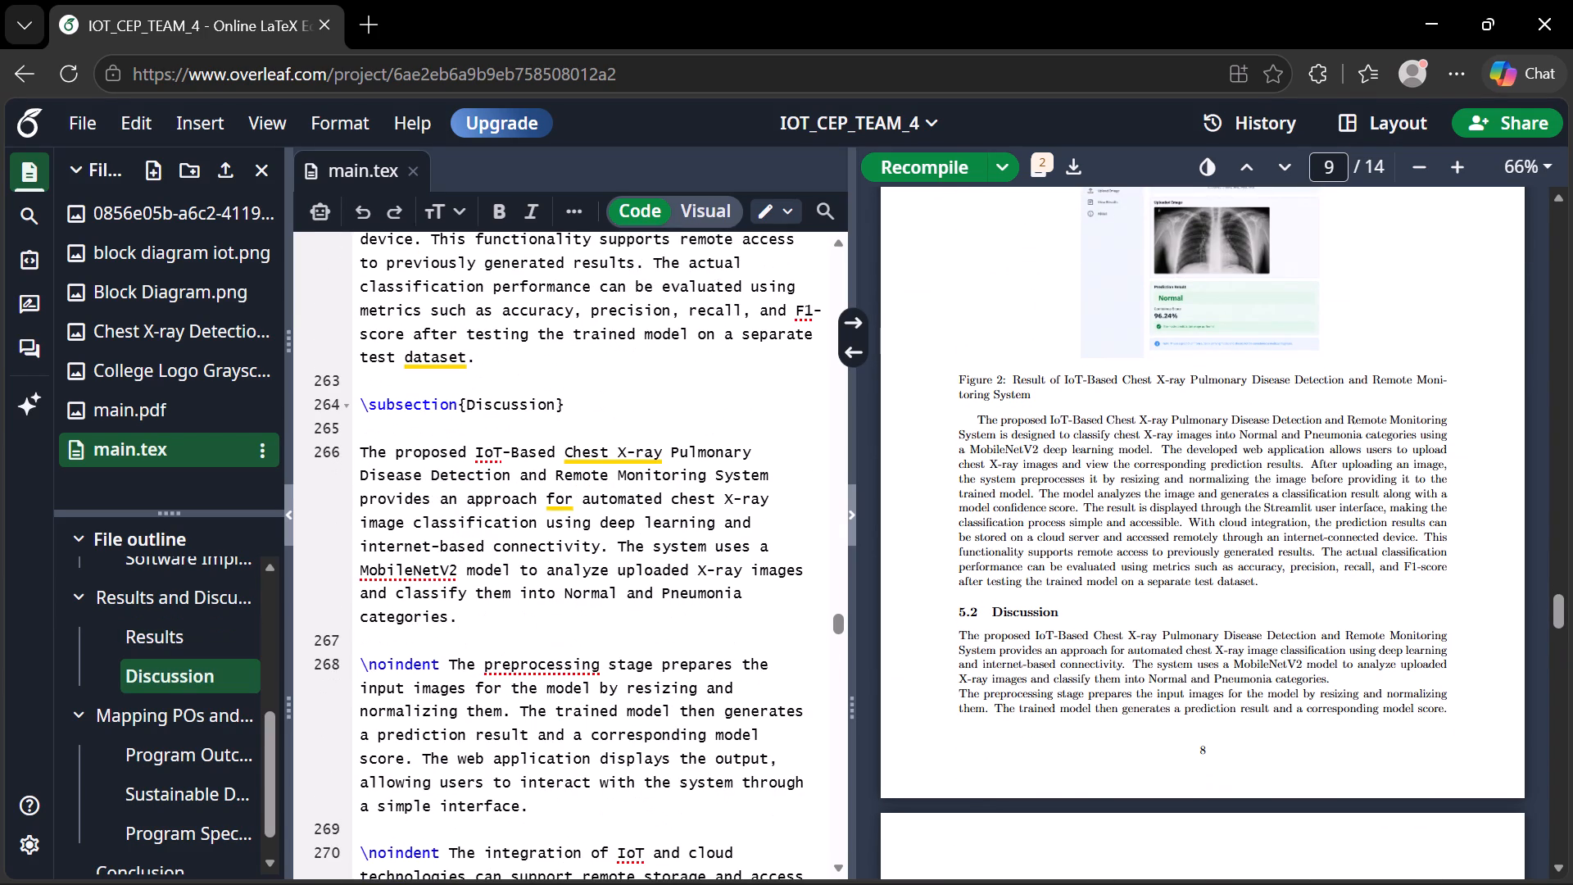
click(360, 404)
drag(360, 404, 487, 694)
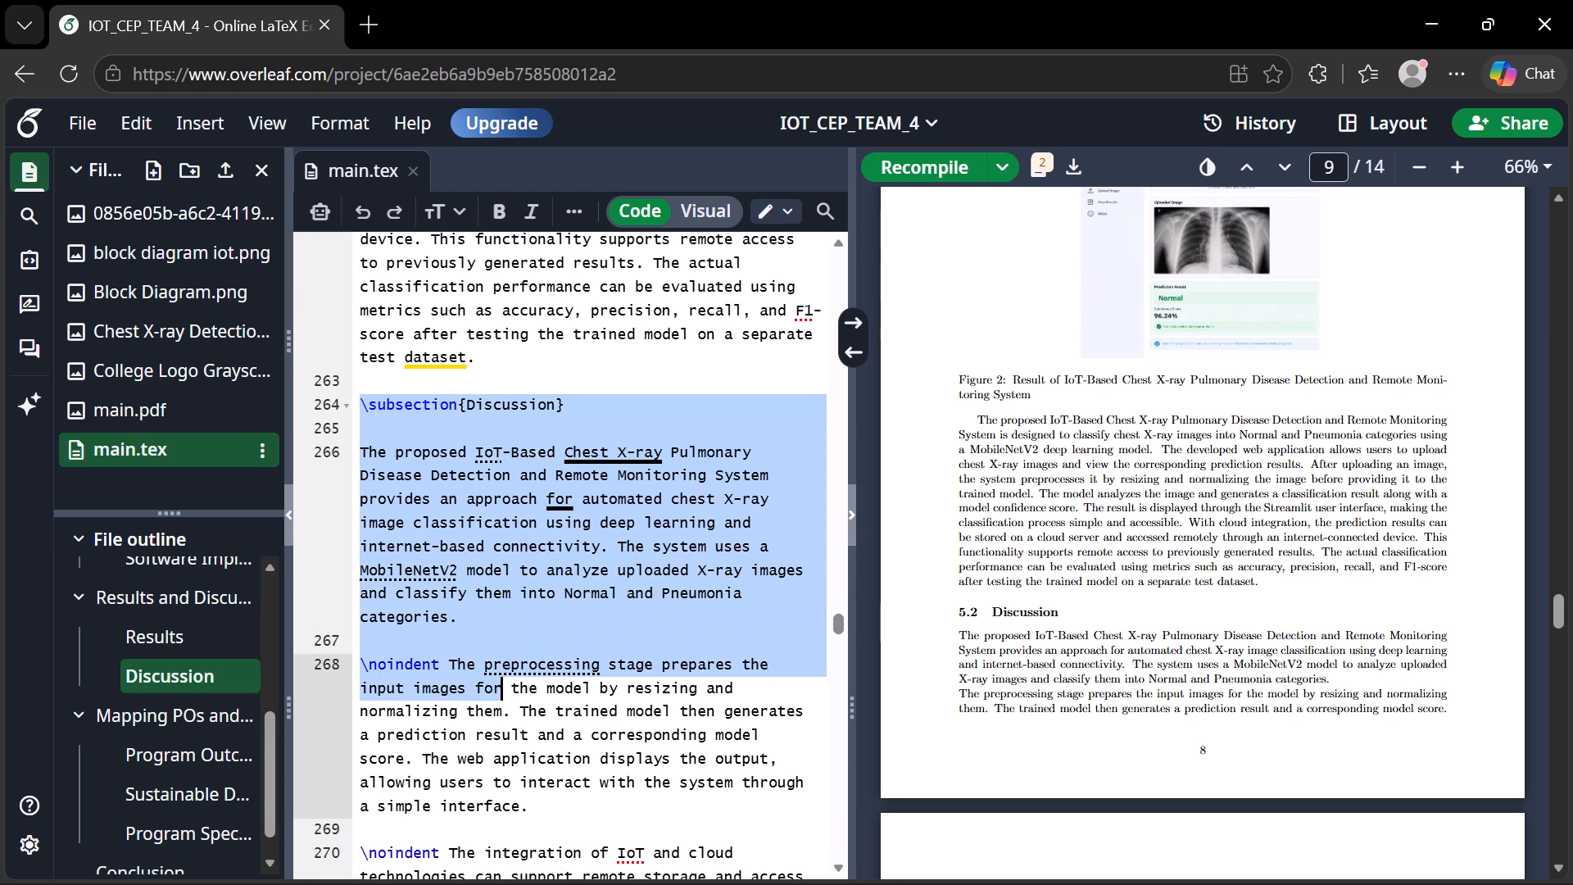
drag(487, 694, 551, 884)
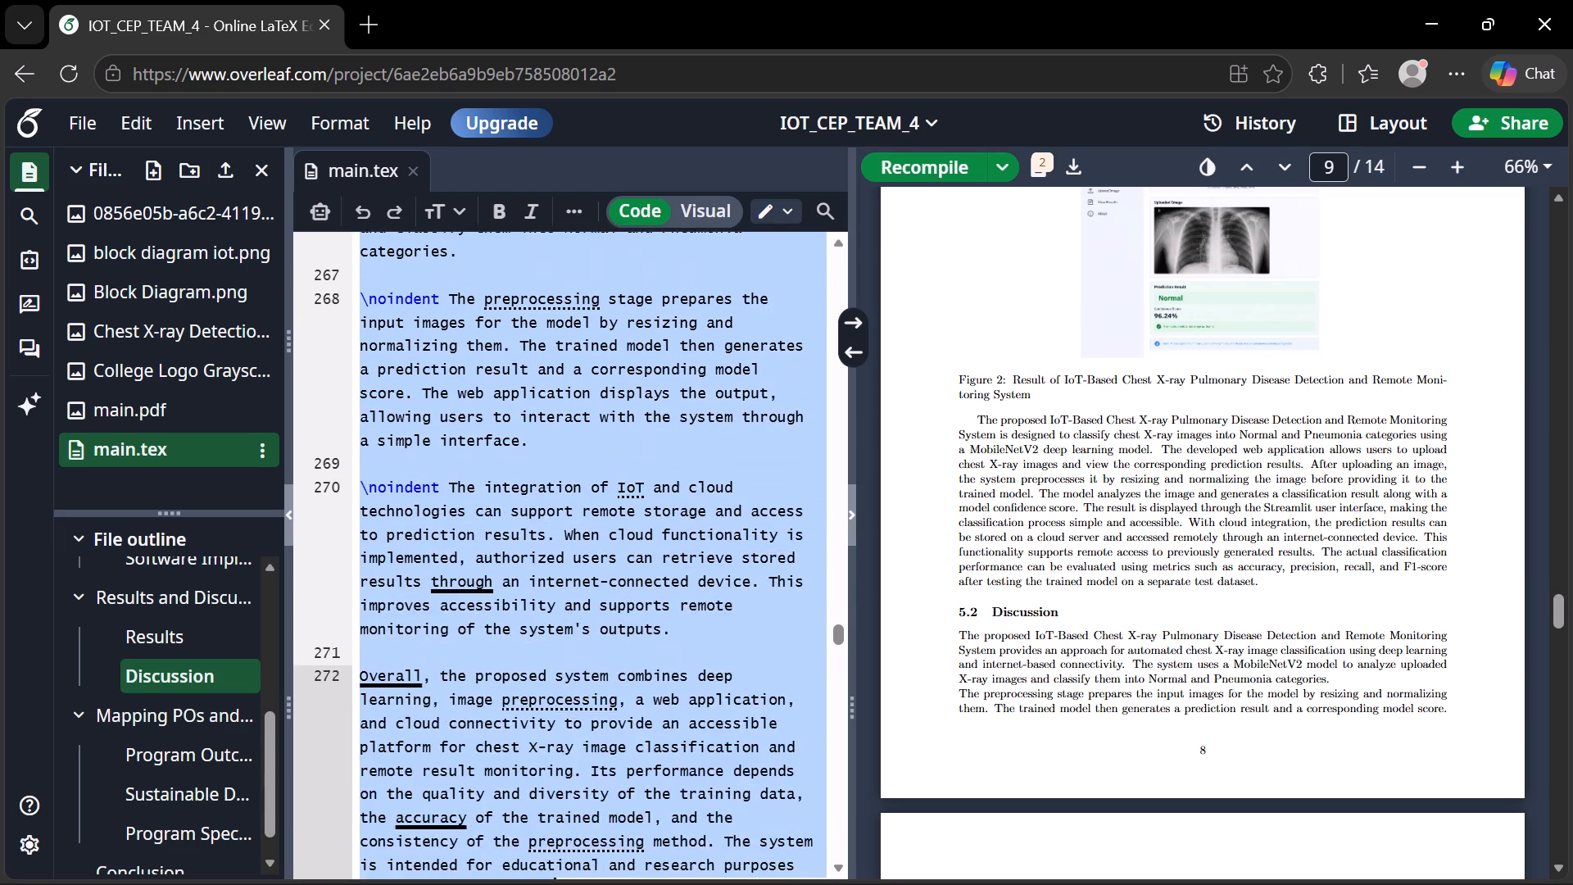
drag(551, 884, 469, 716)
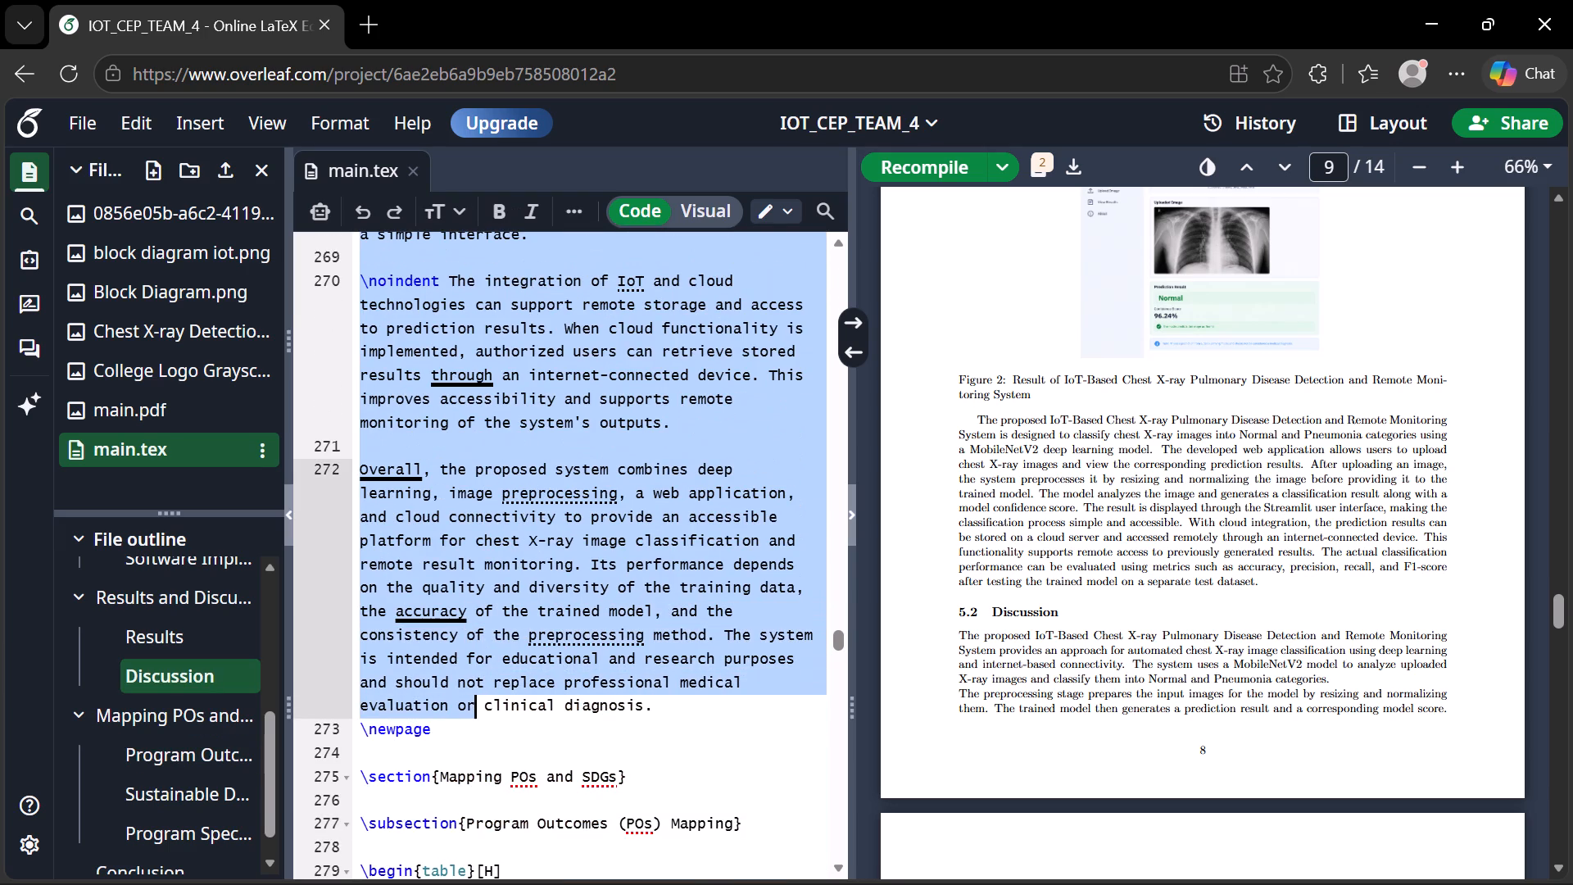
drag(469, 716, 469, 723)
key(Delete)
key(ctrl+s)
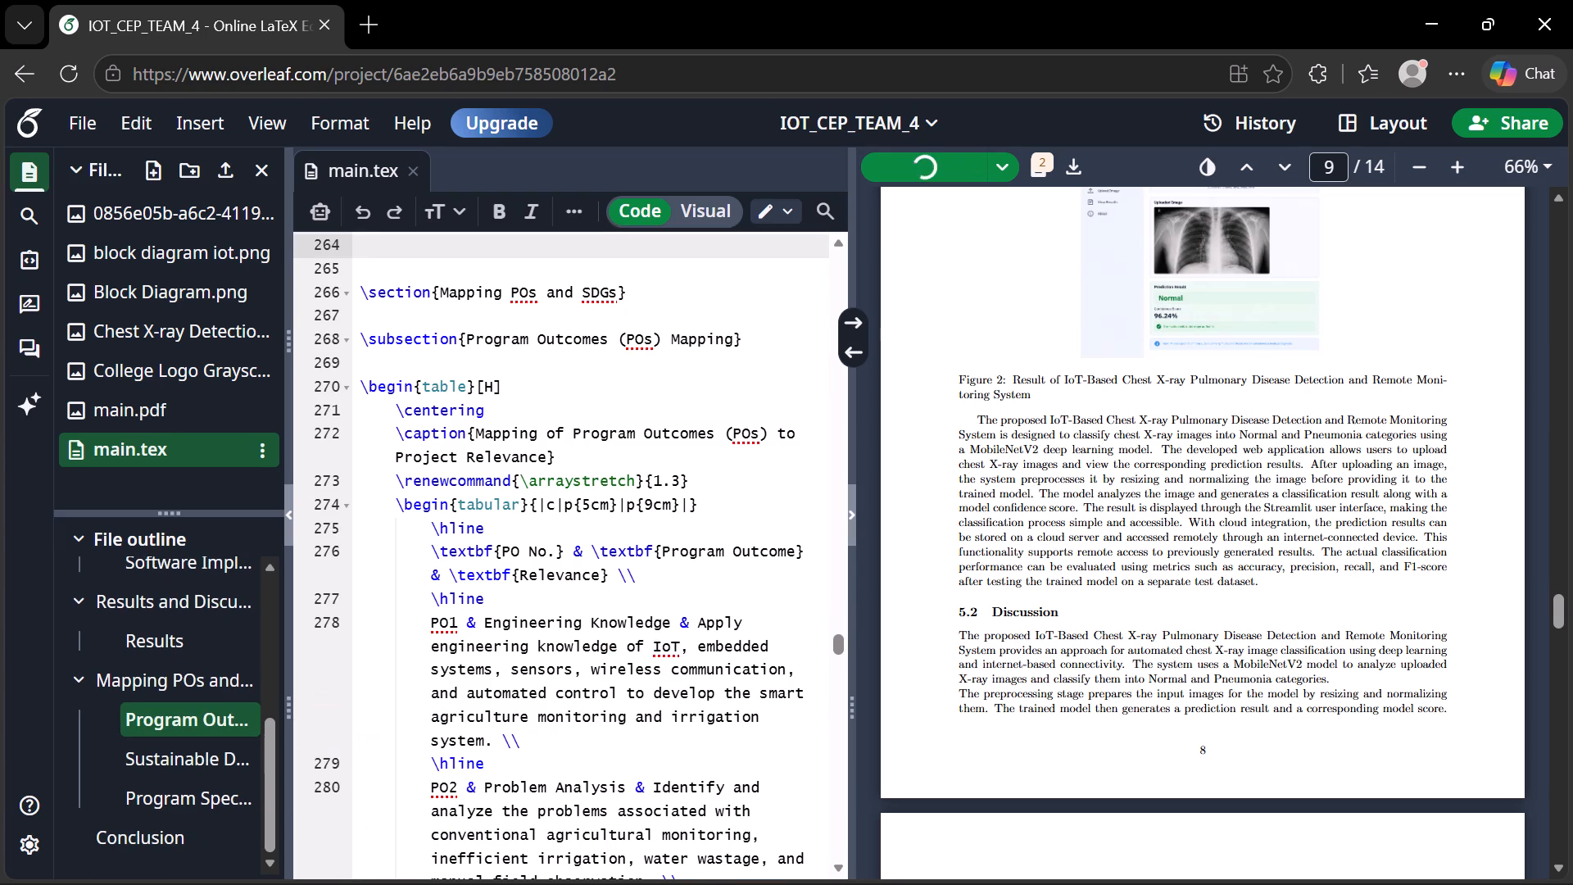
Review the Results section in the code and recompiled PDF, continuing to the Program Outcomes mapping table.
scroll(601, 626, up, 6)
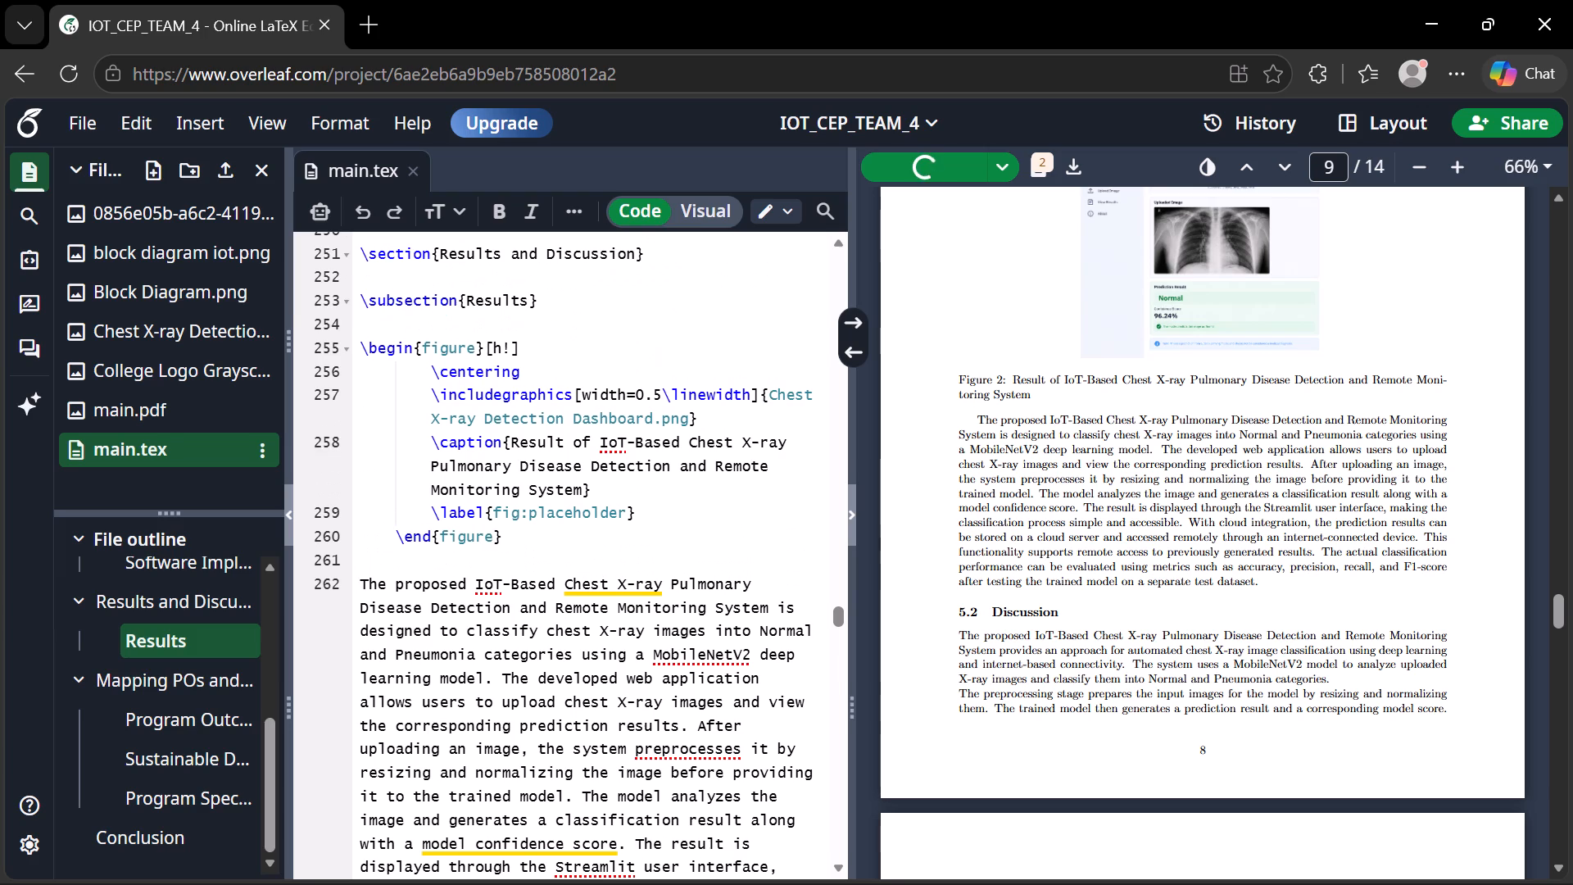
scroll(571, 540, up, 1)
scroll(1204, 392, up, 1)
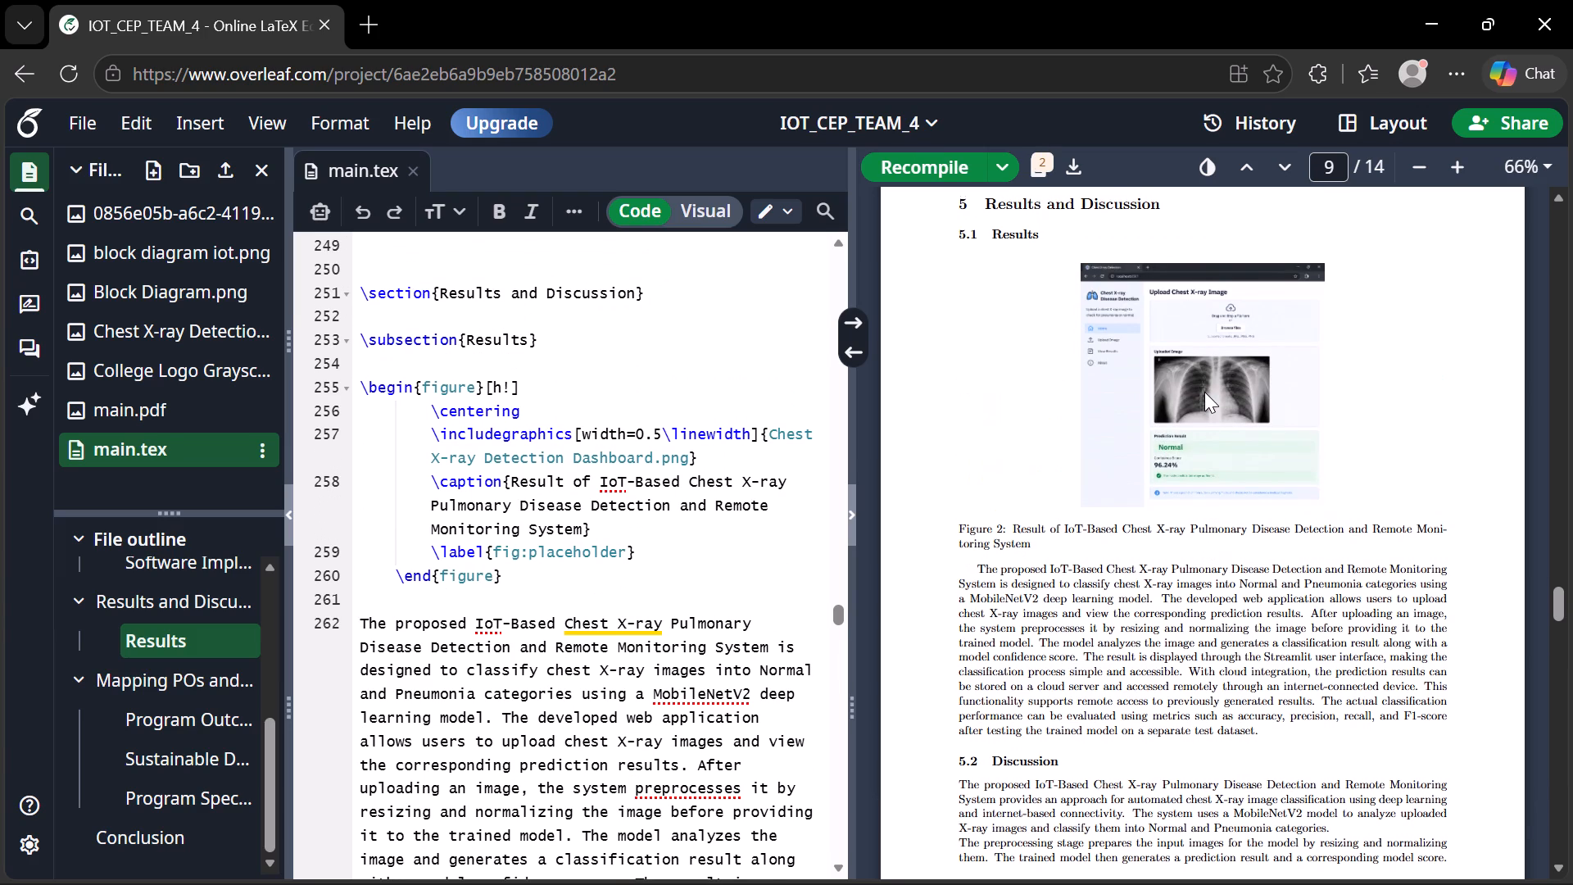
scroll(1204, 392, up, 1)
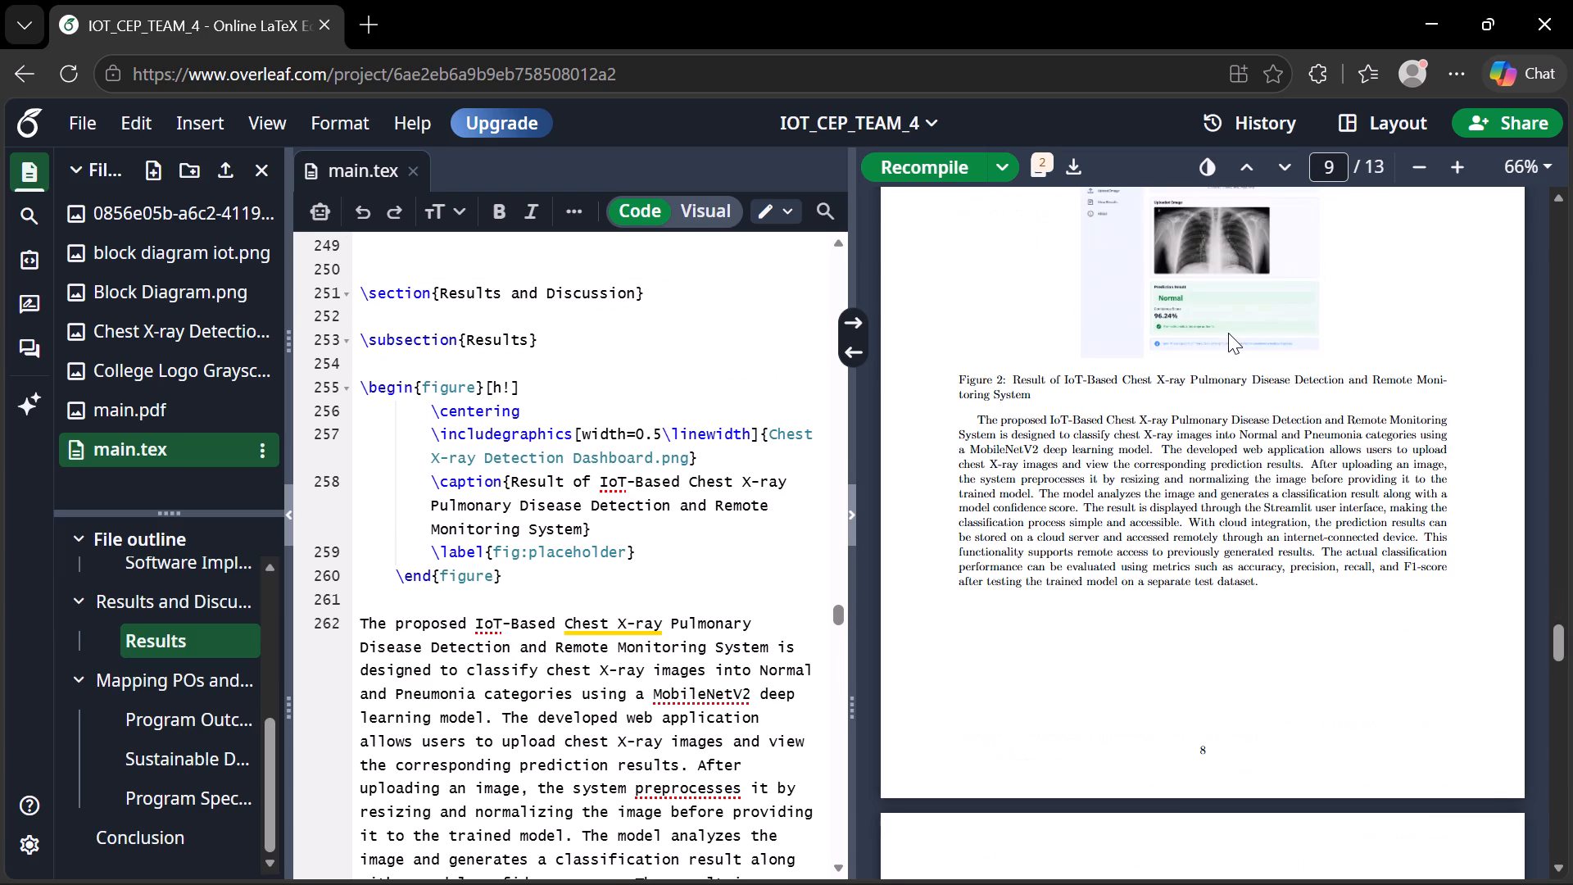
scroll(1228, 333, up, 1)
scroll(1228, 333, down, 2)
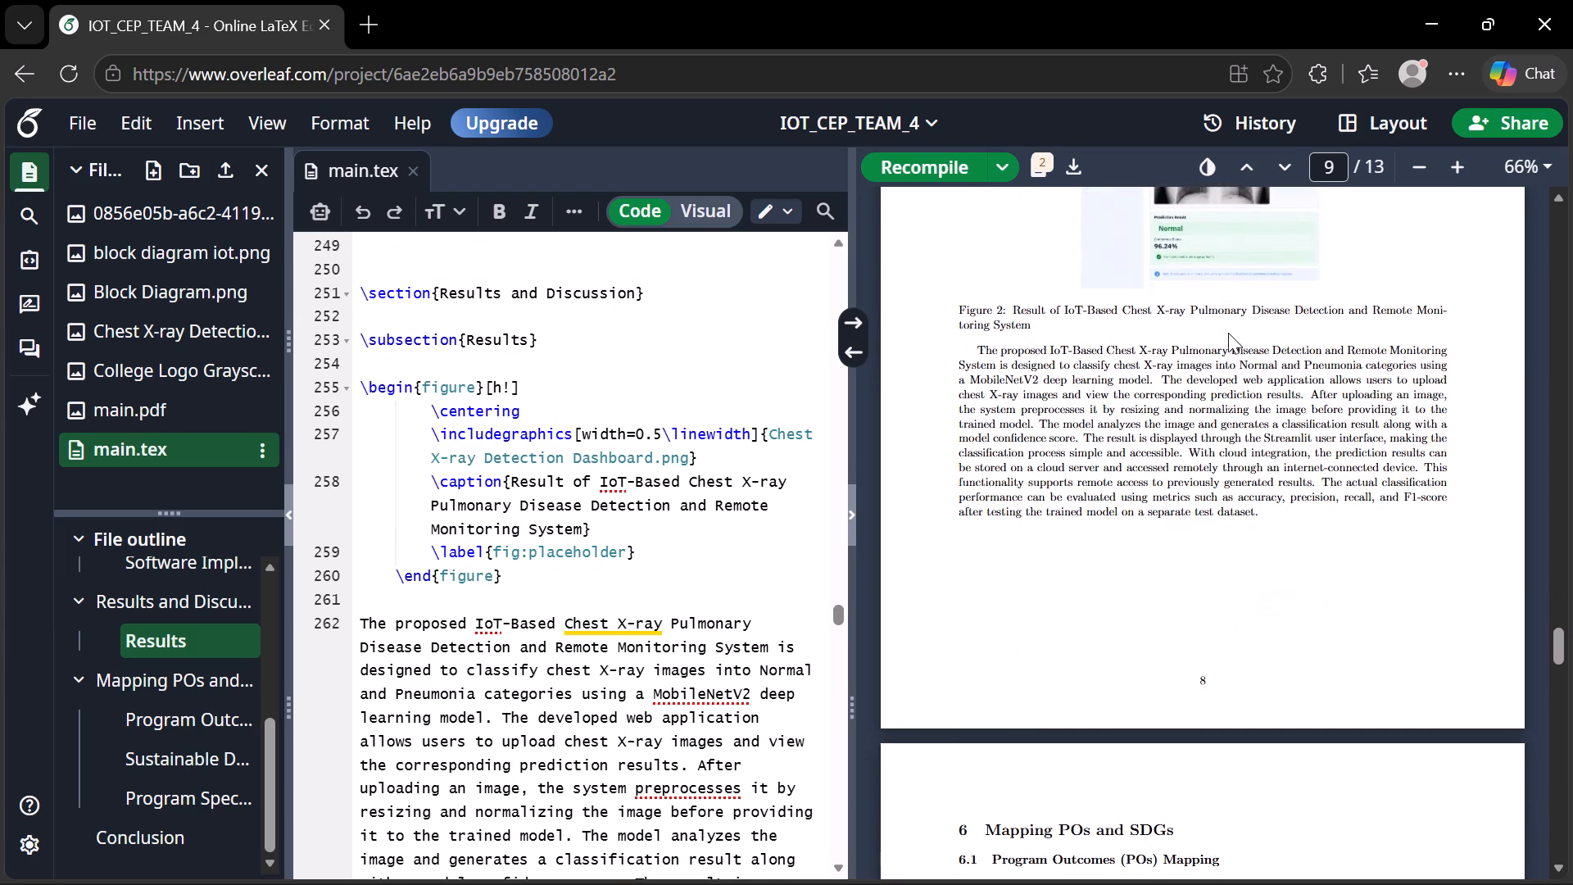
scroll(1228, 333, down, 3)
Copy the code from the Mapping POs and SDGs section heading through the end of the Program Specific Outcome table.
scroll(548, 536, down, 2)
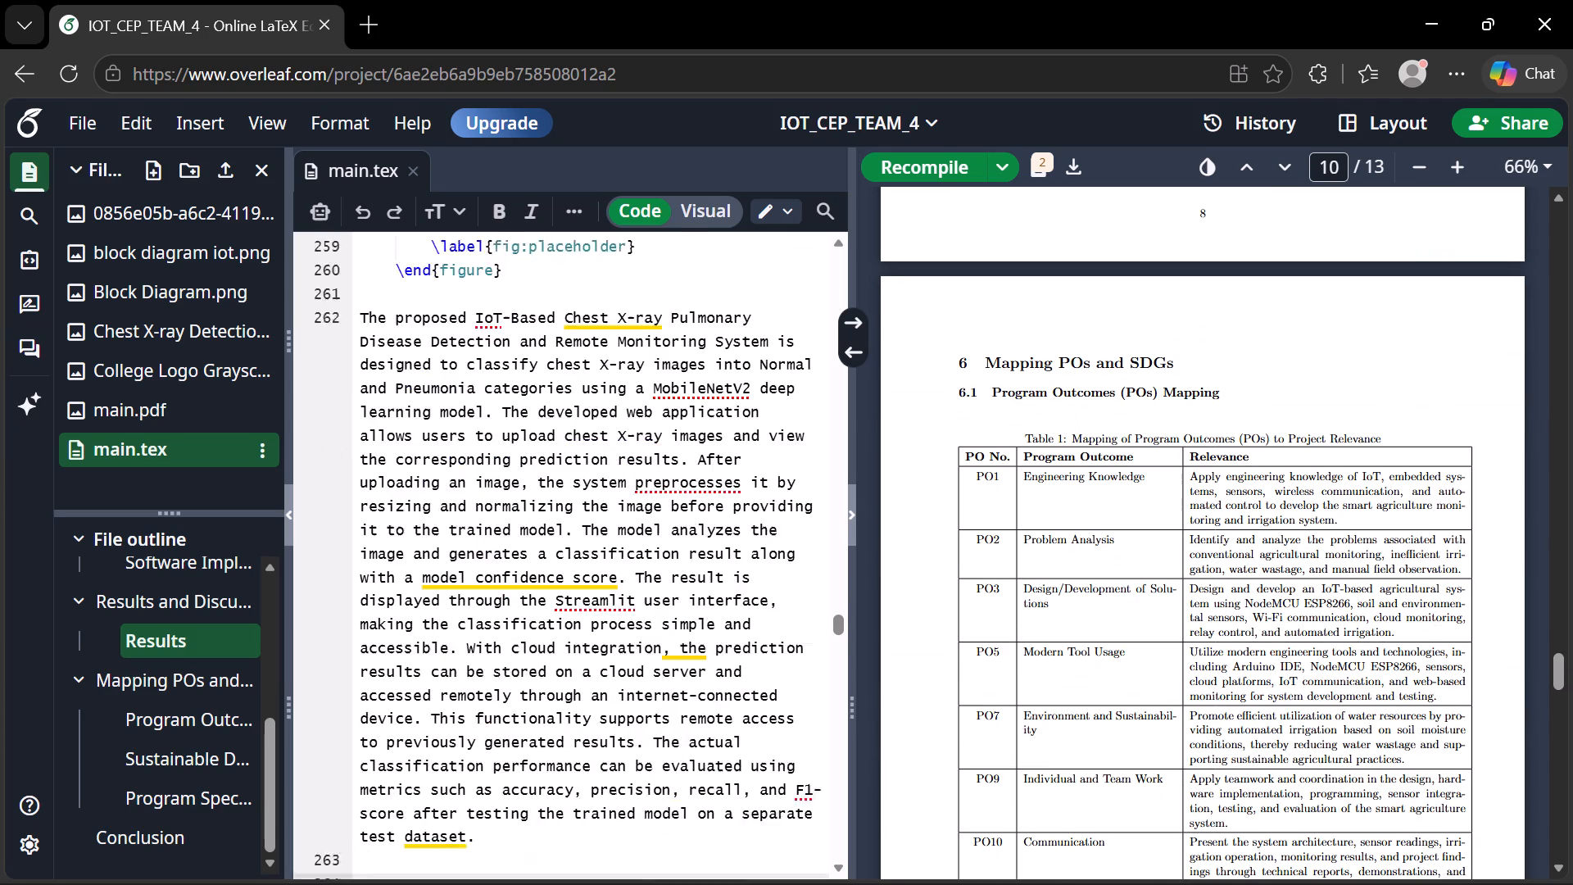
scroll(548, 536, down, 3)
click(359, 503)
drag(359, 503, 374, 551)
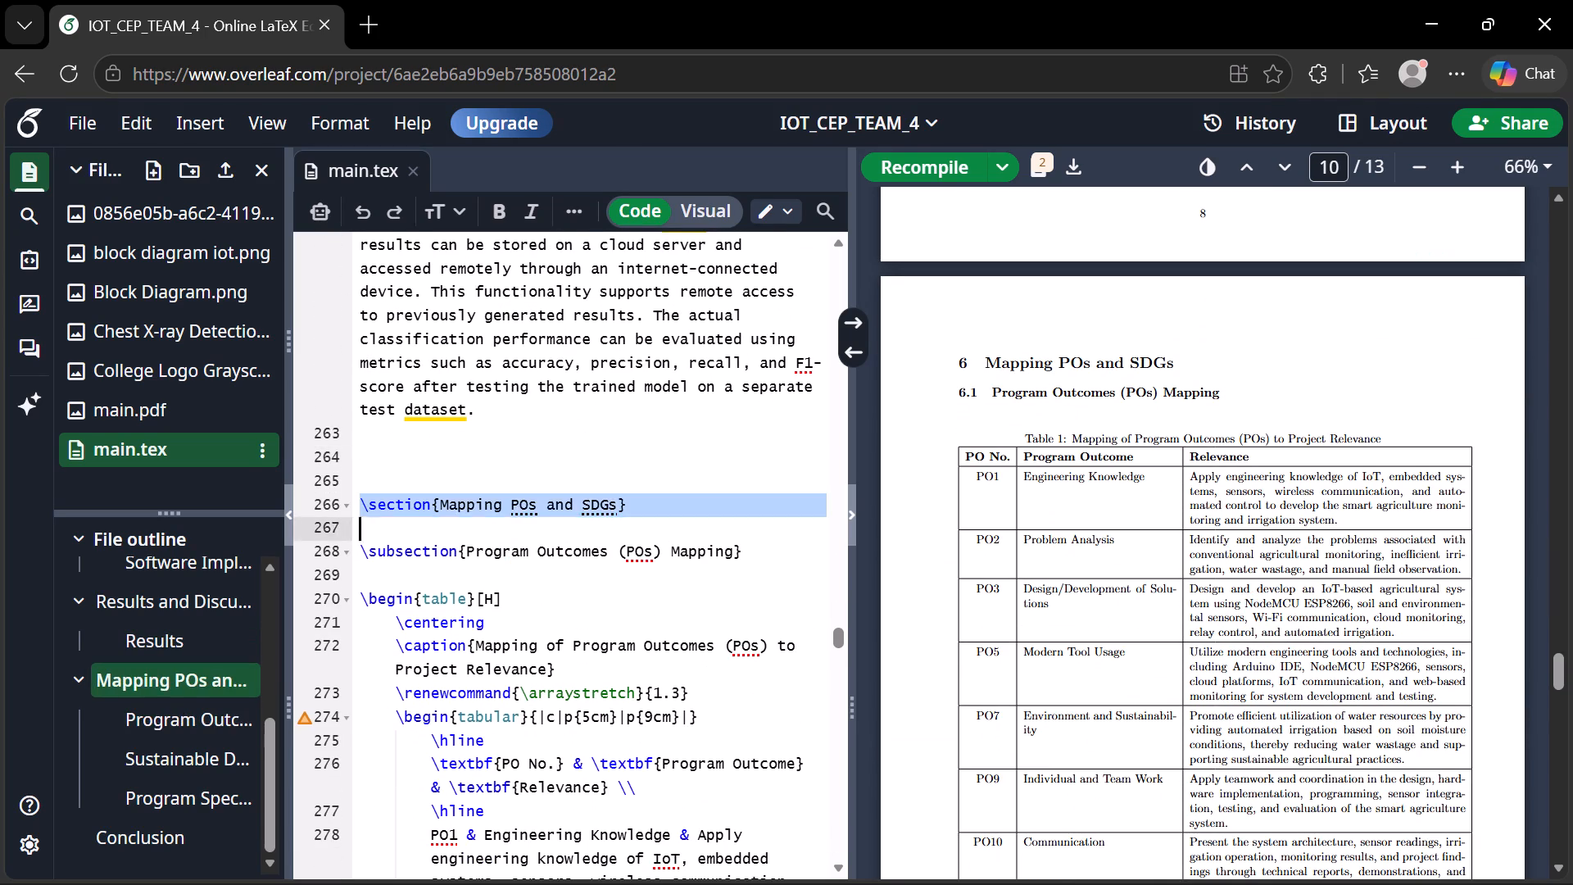
drag(374, 551, 517, 884)
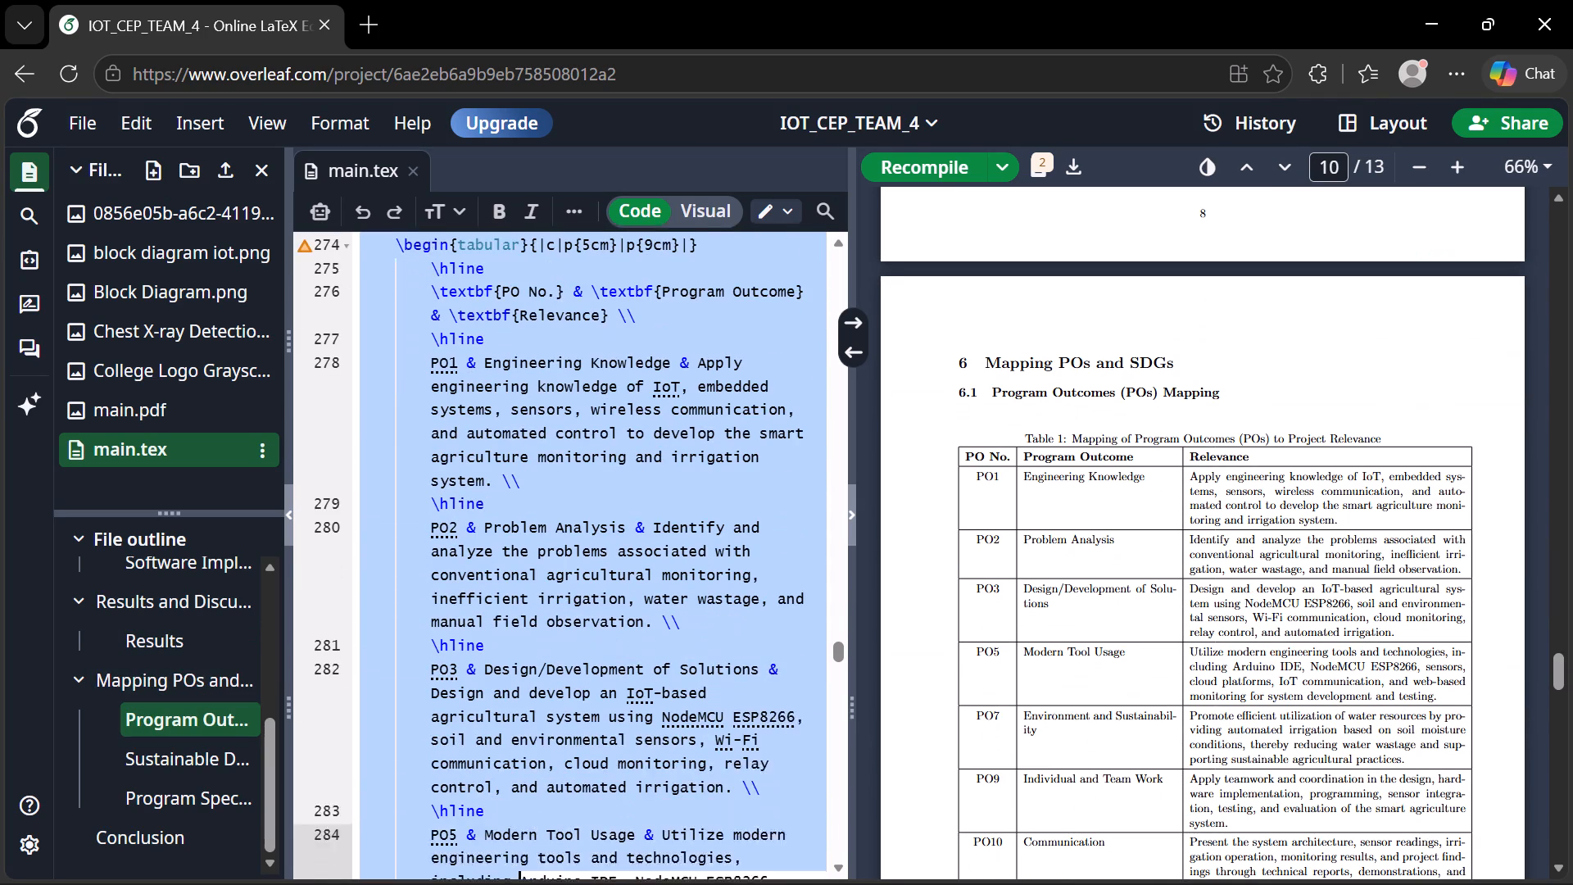
drag(517, 884, 522, 884)
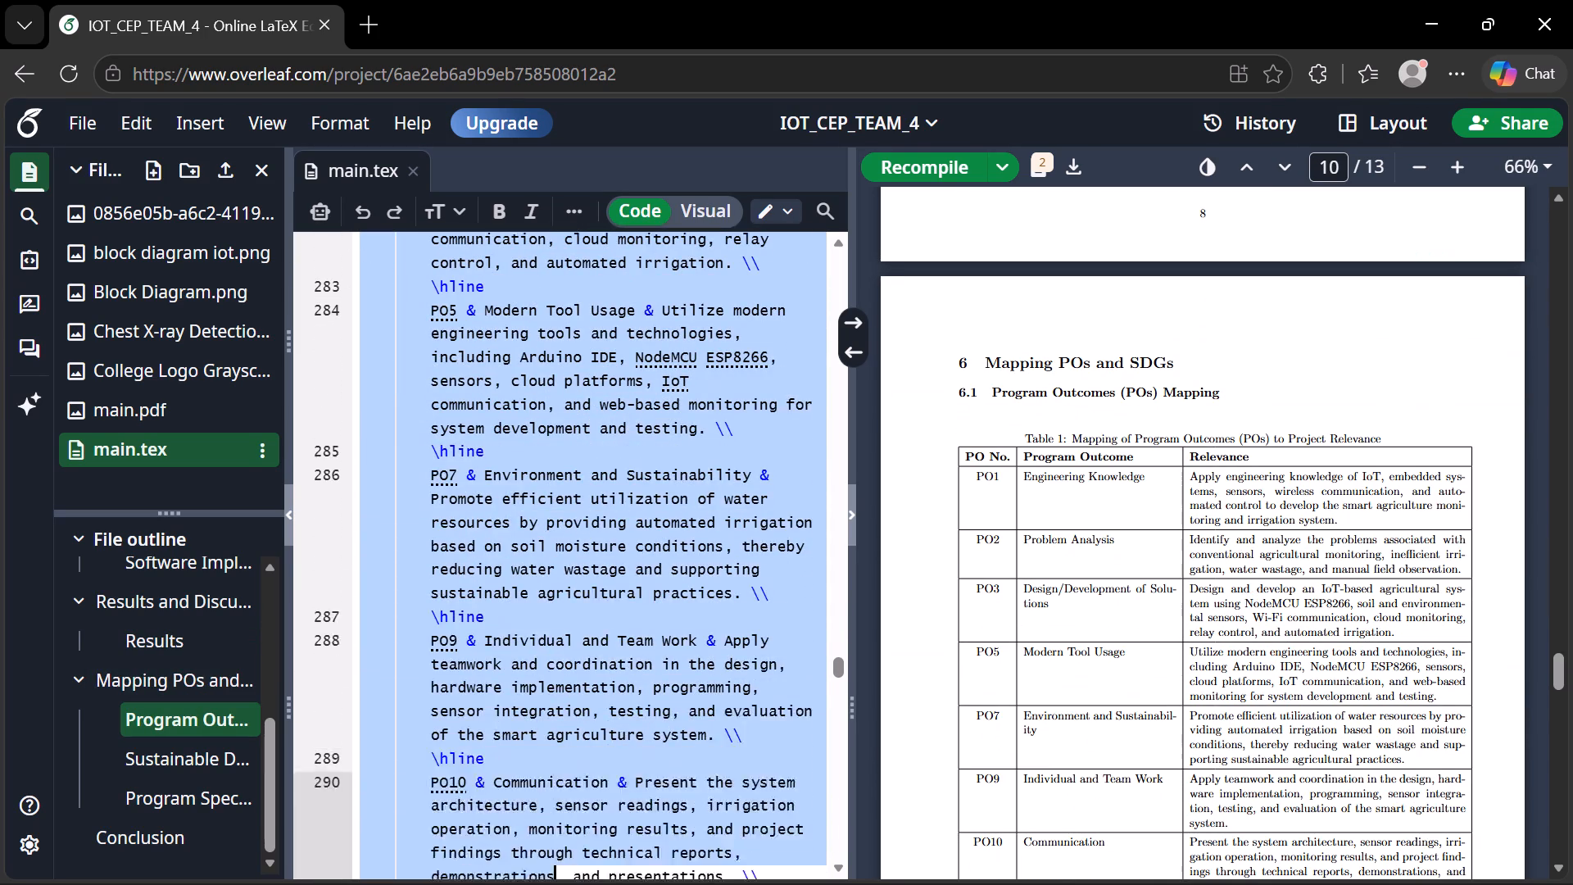
drag(522, 884, 506, 867)
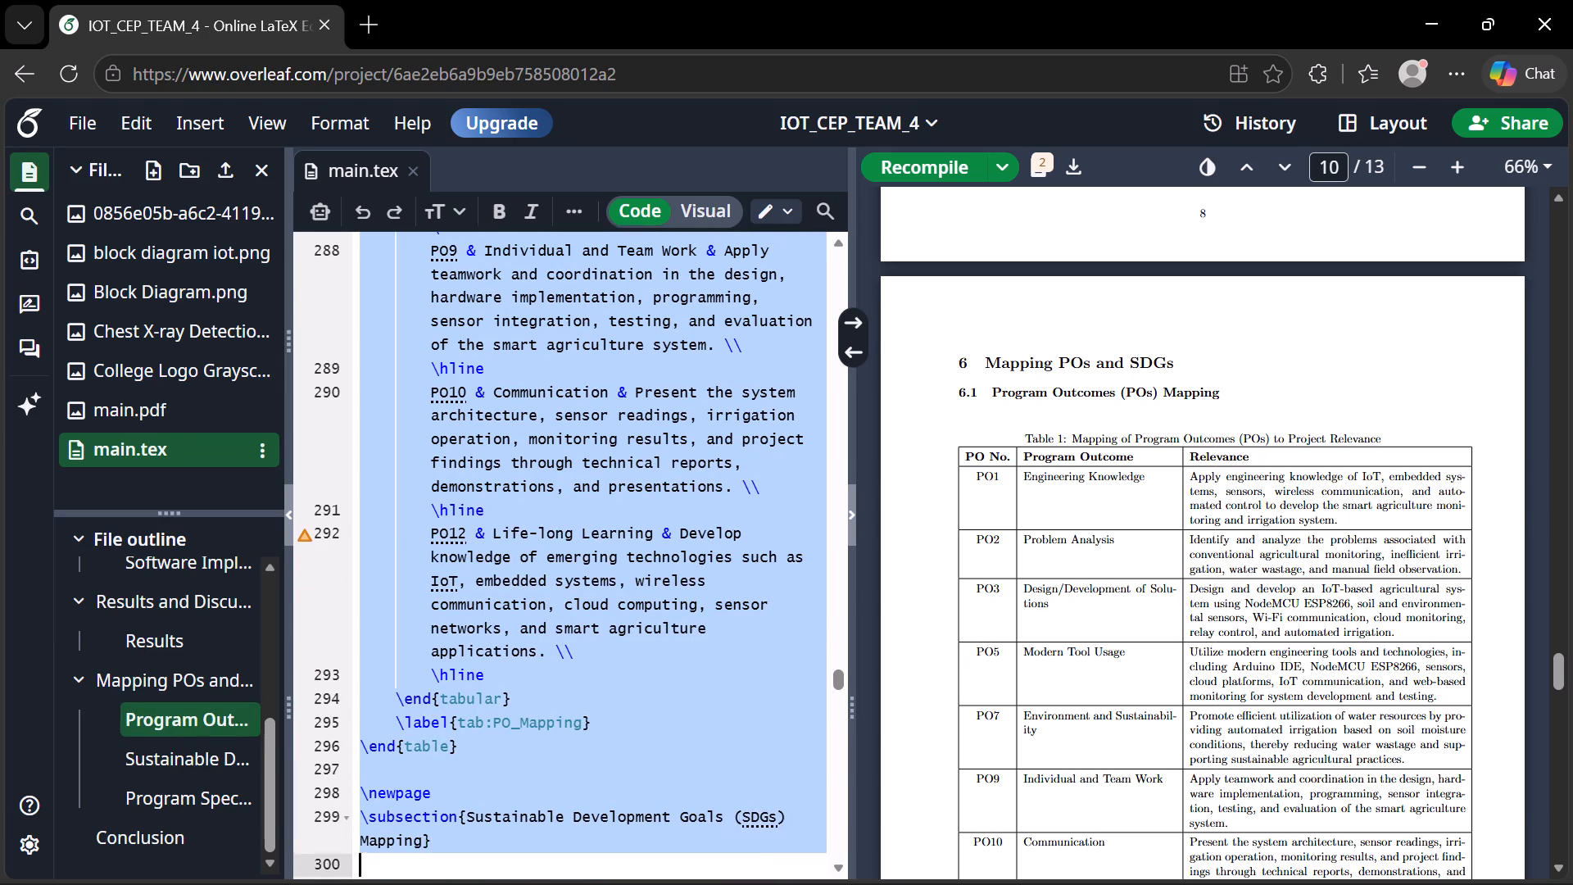
drag(506, 867, 504, 884)
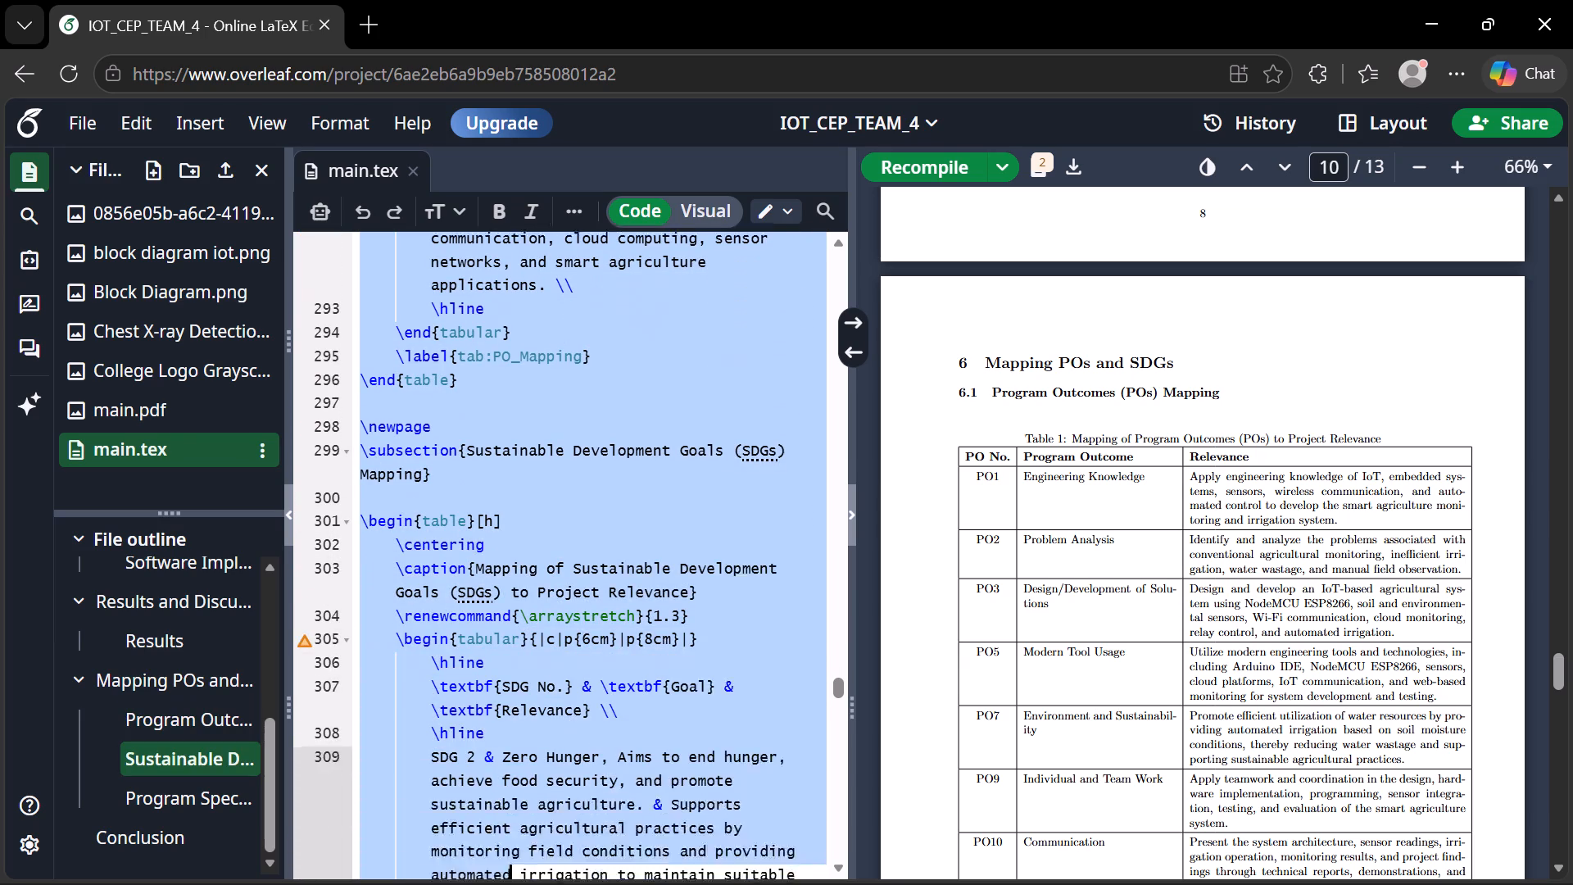
drag(504, 884, 506, 884)
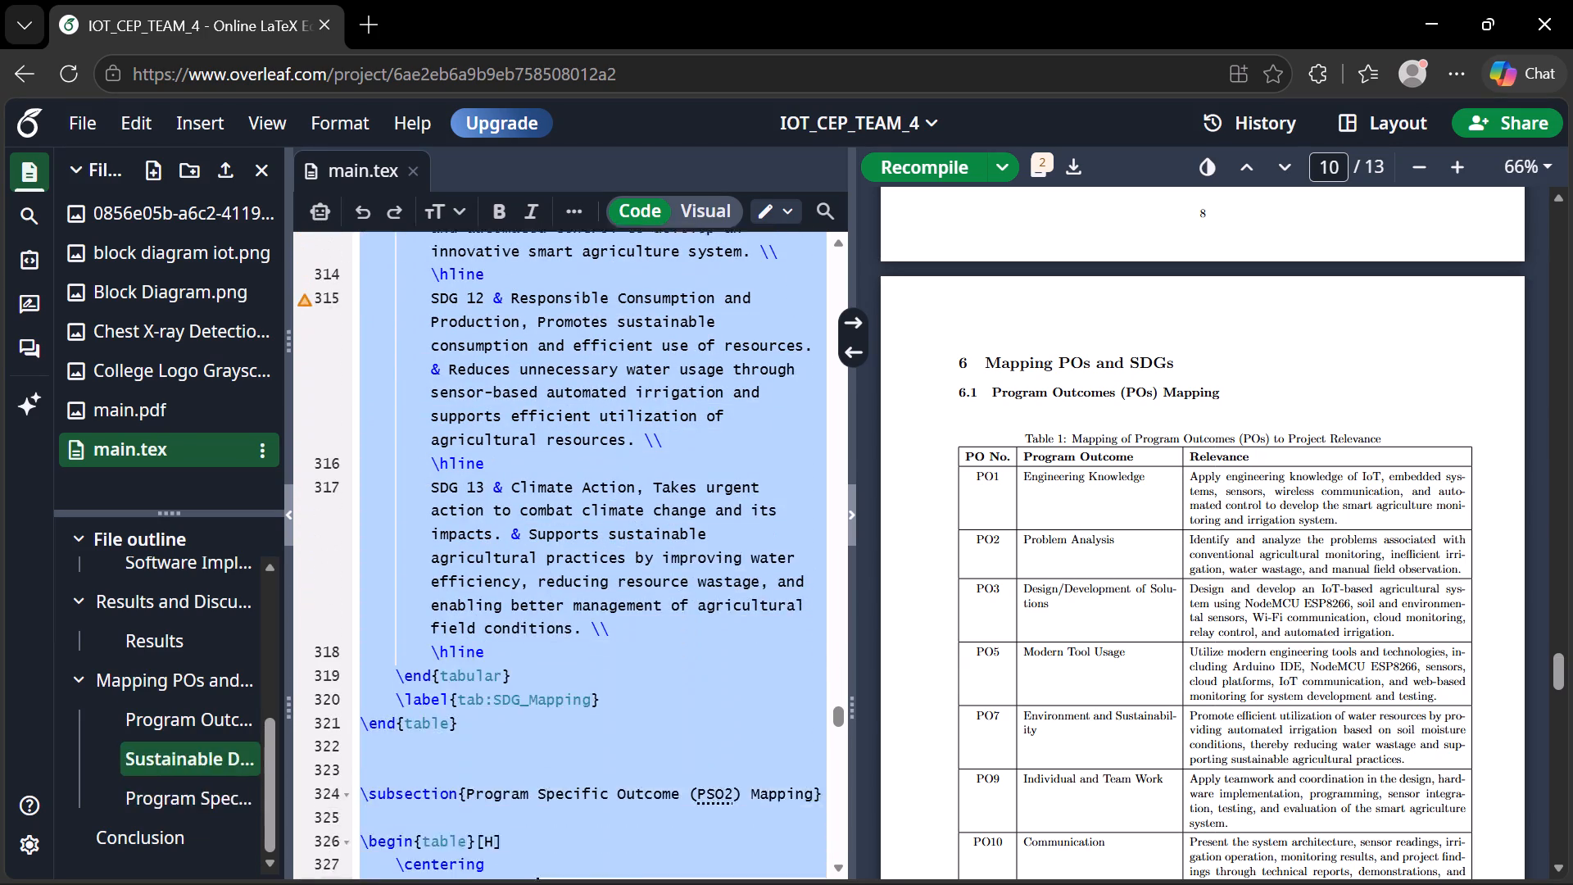
drag(506, 884, 499, 878)
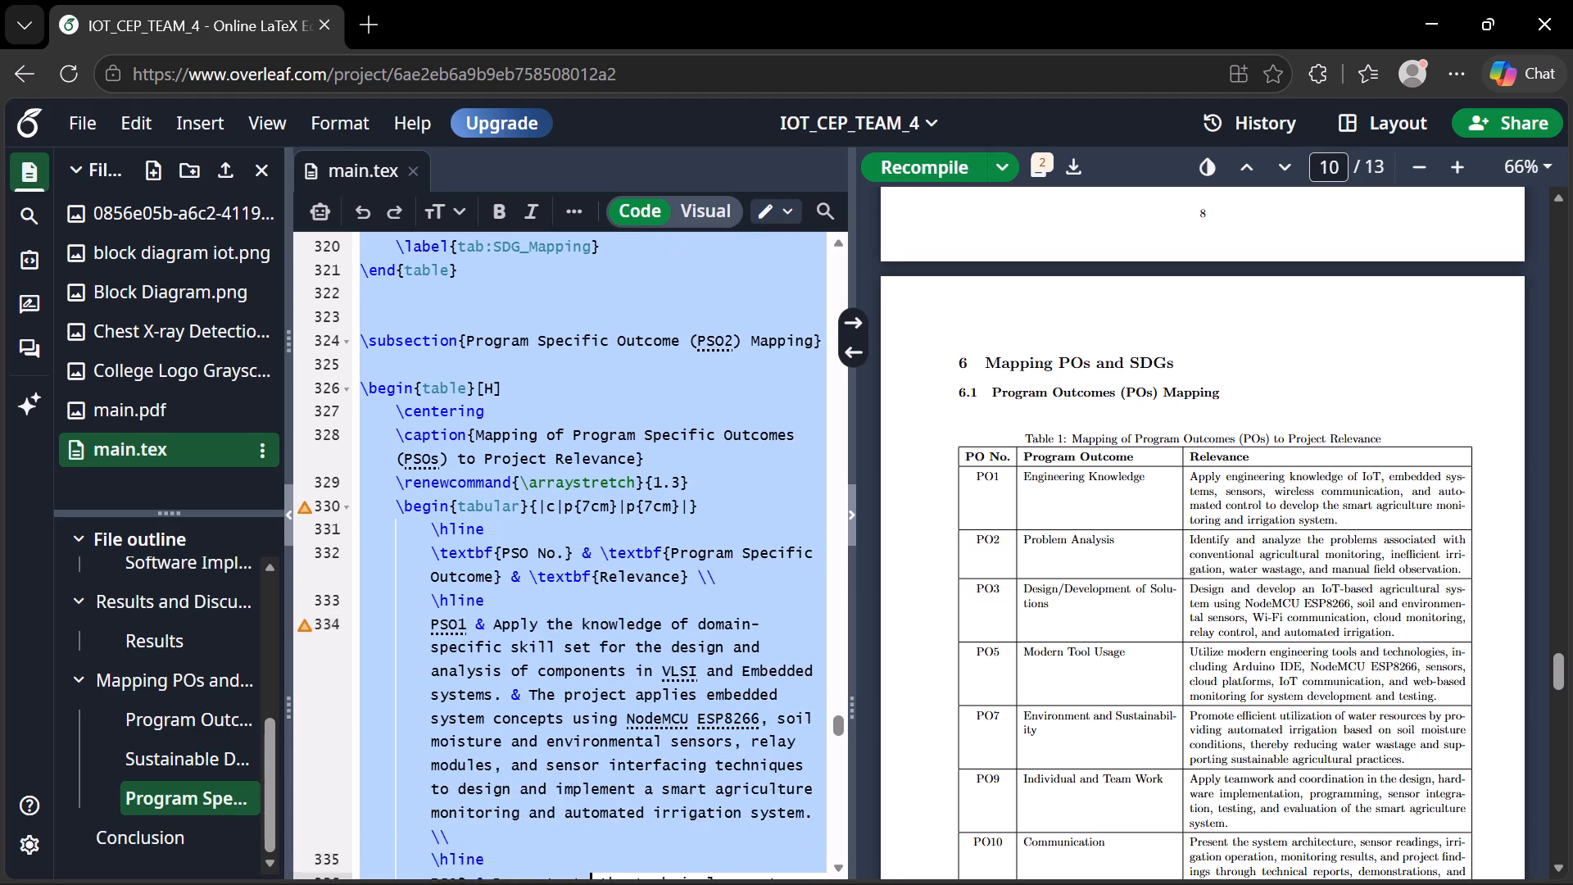
drag(499, 878, 505, 846)
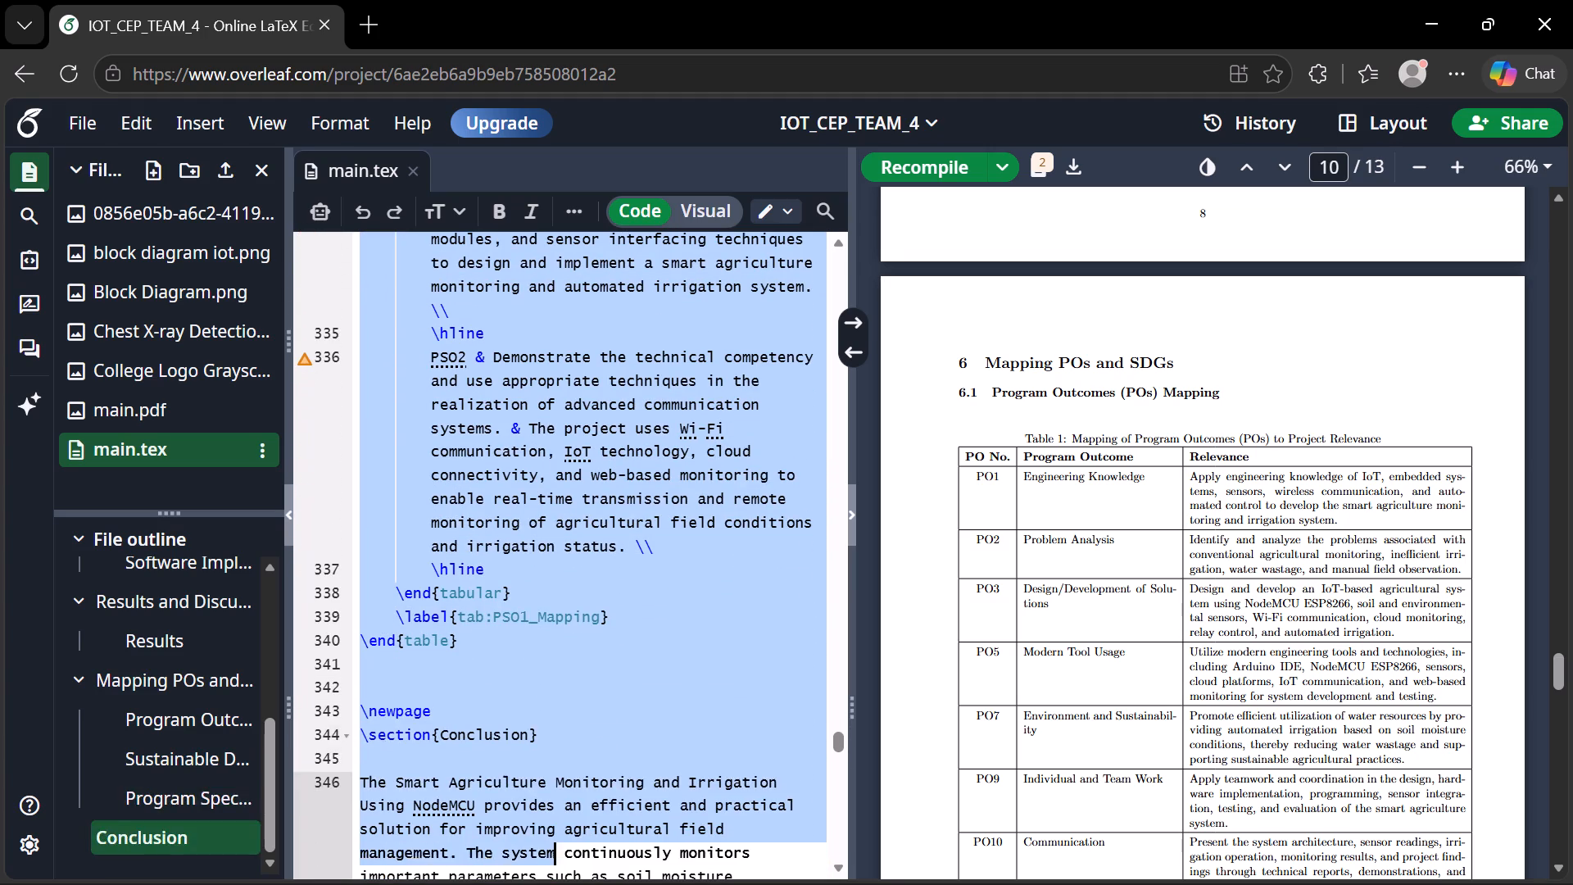
drag(505, 846, 505, 681)
key(ctrl+c)
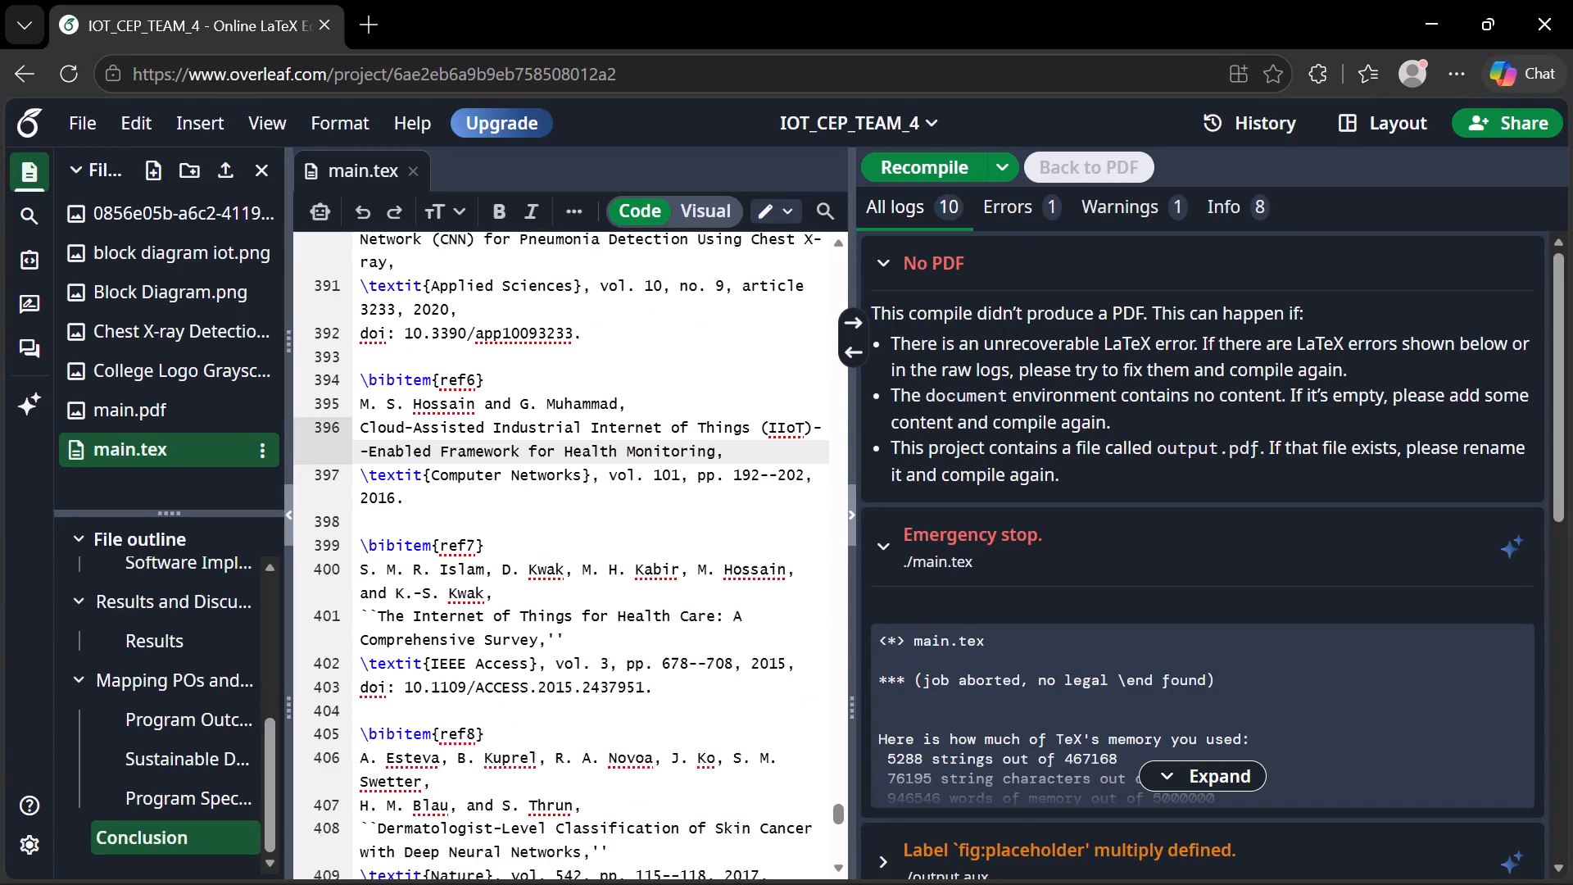
scroll(772, 691, down, 1)
click(374, 560)
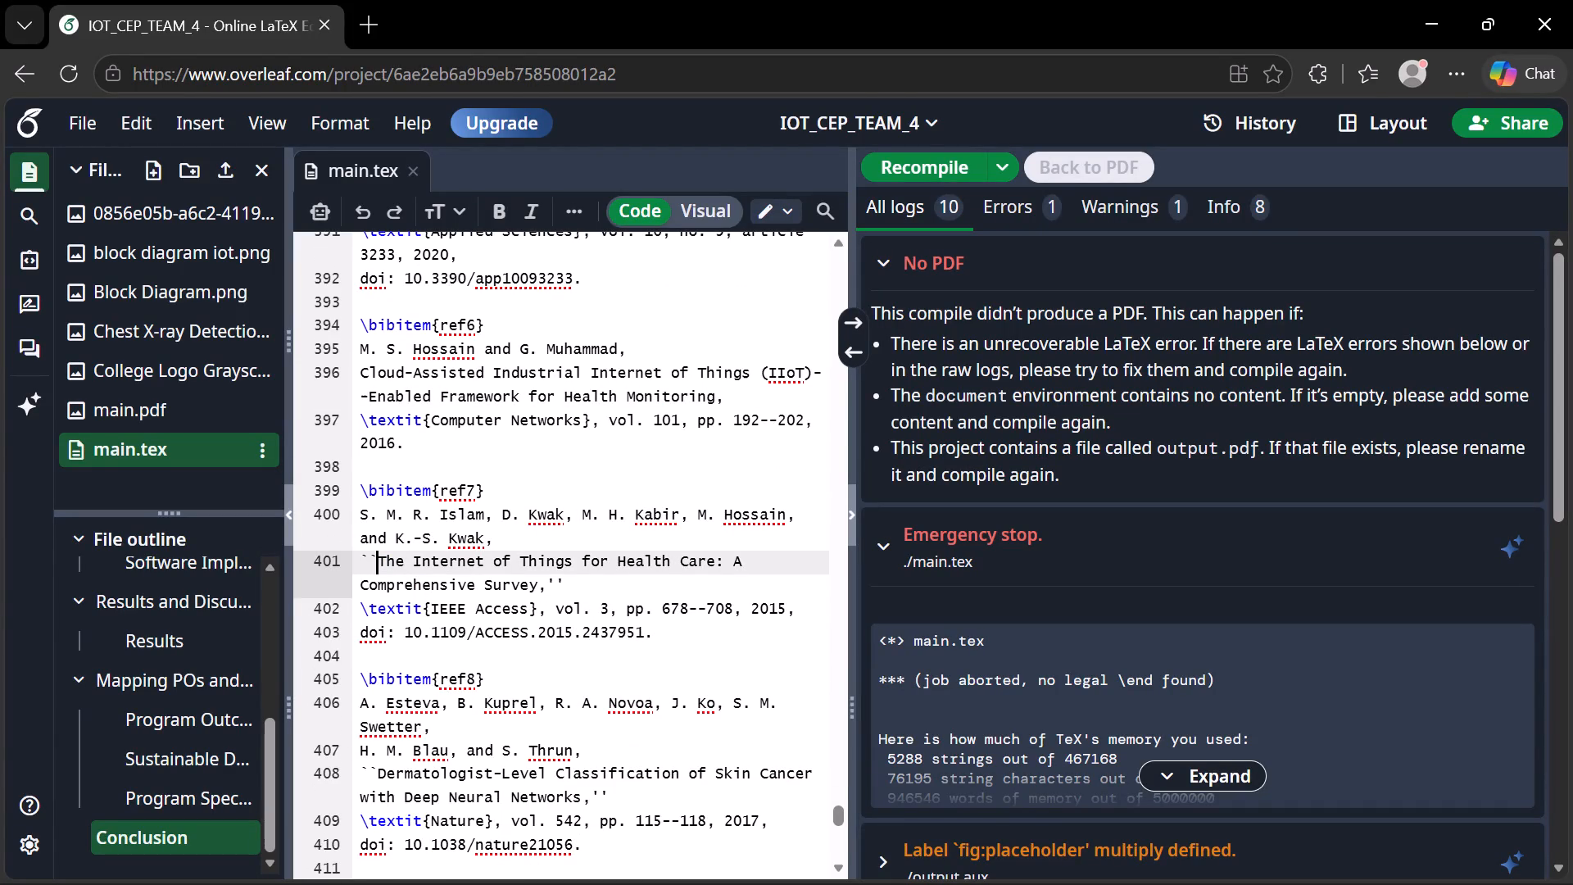
key(BackSpace)
key(BackSpace)
click(590, 584)
key(BackSpace)
key(BackSpace)
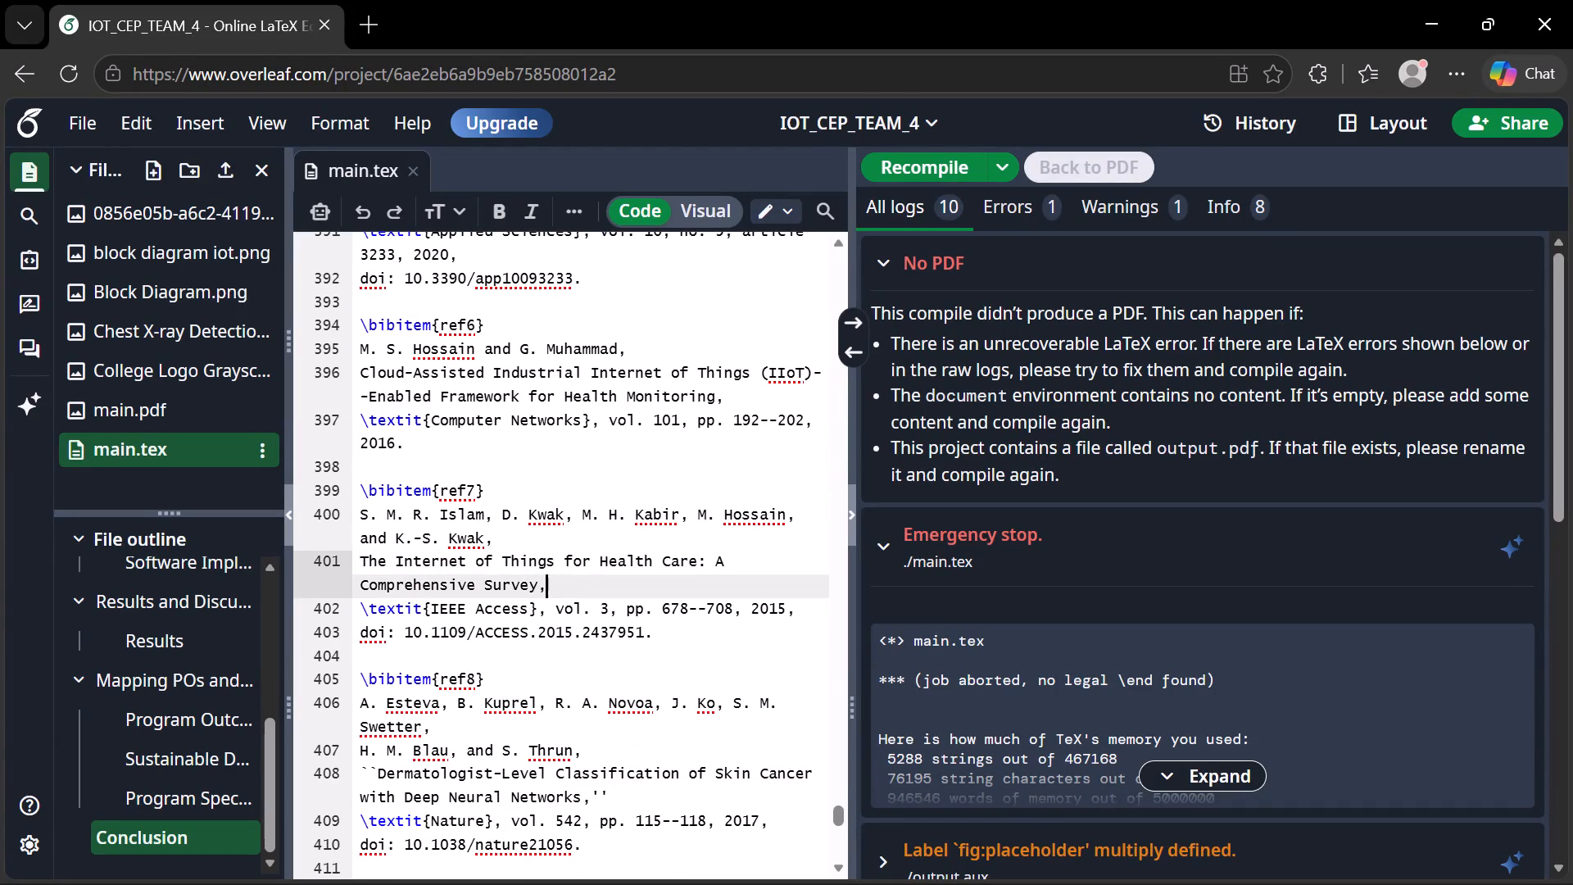
Delete the quotation marks around the Dermatologist-Level Classification of Skin Cancer title in bibliography entry ref8.
scroll(590, 584, down, 2)
click(372, 540)
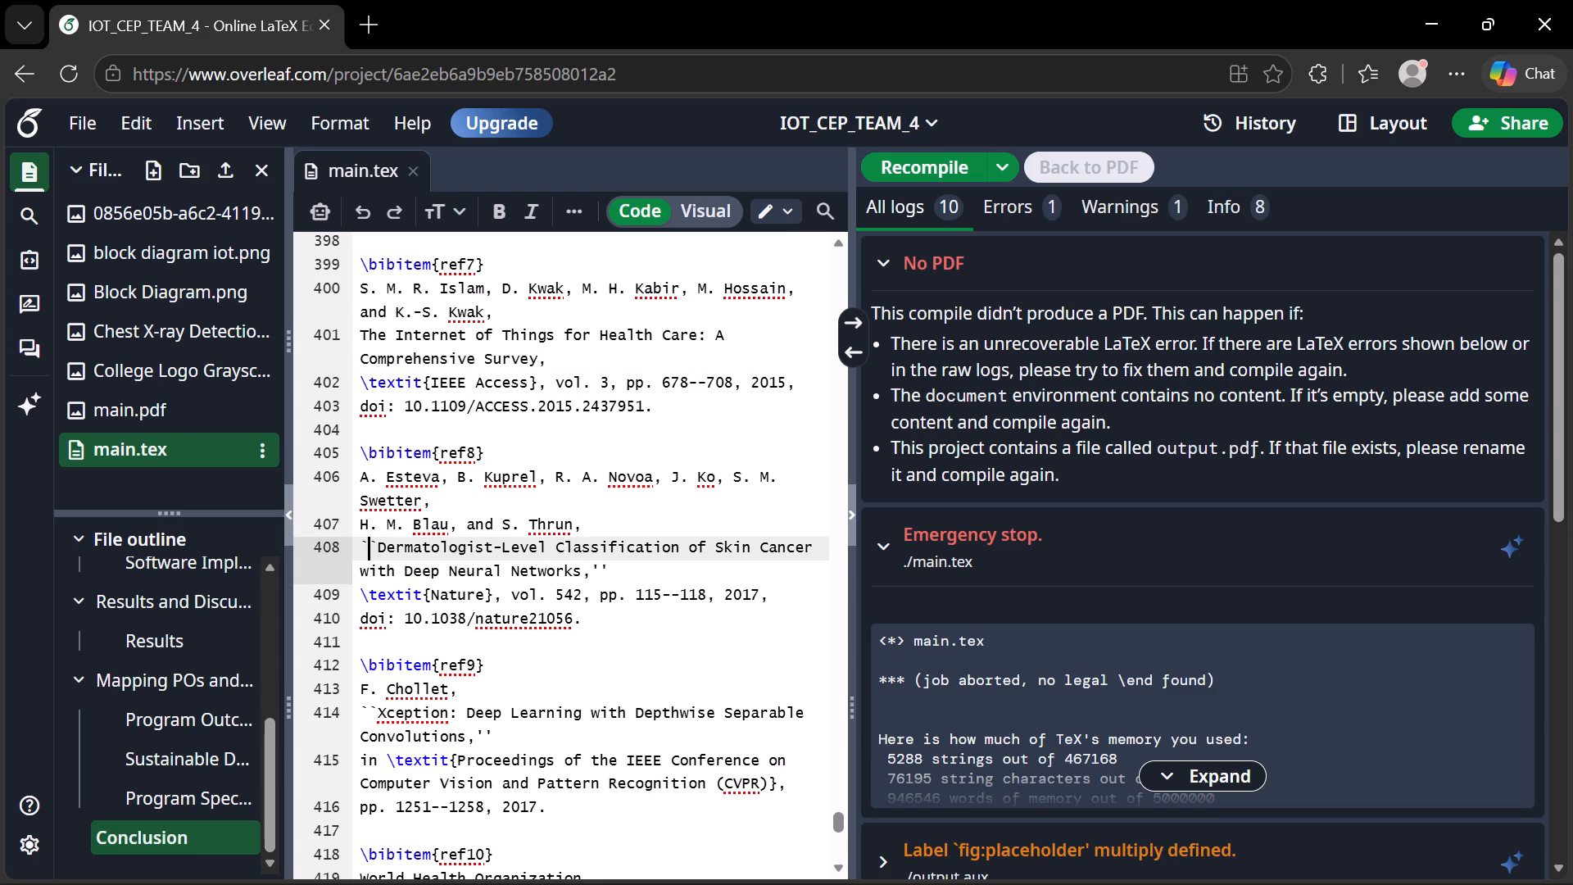
key(Right)
key(BackSpace)
key(BackSpace)
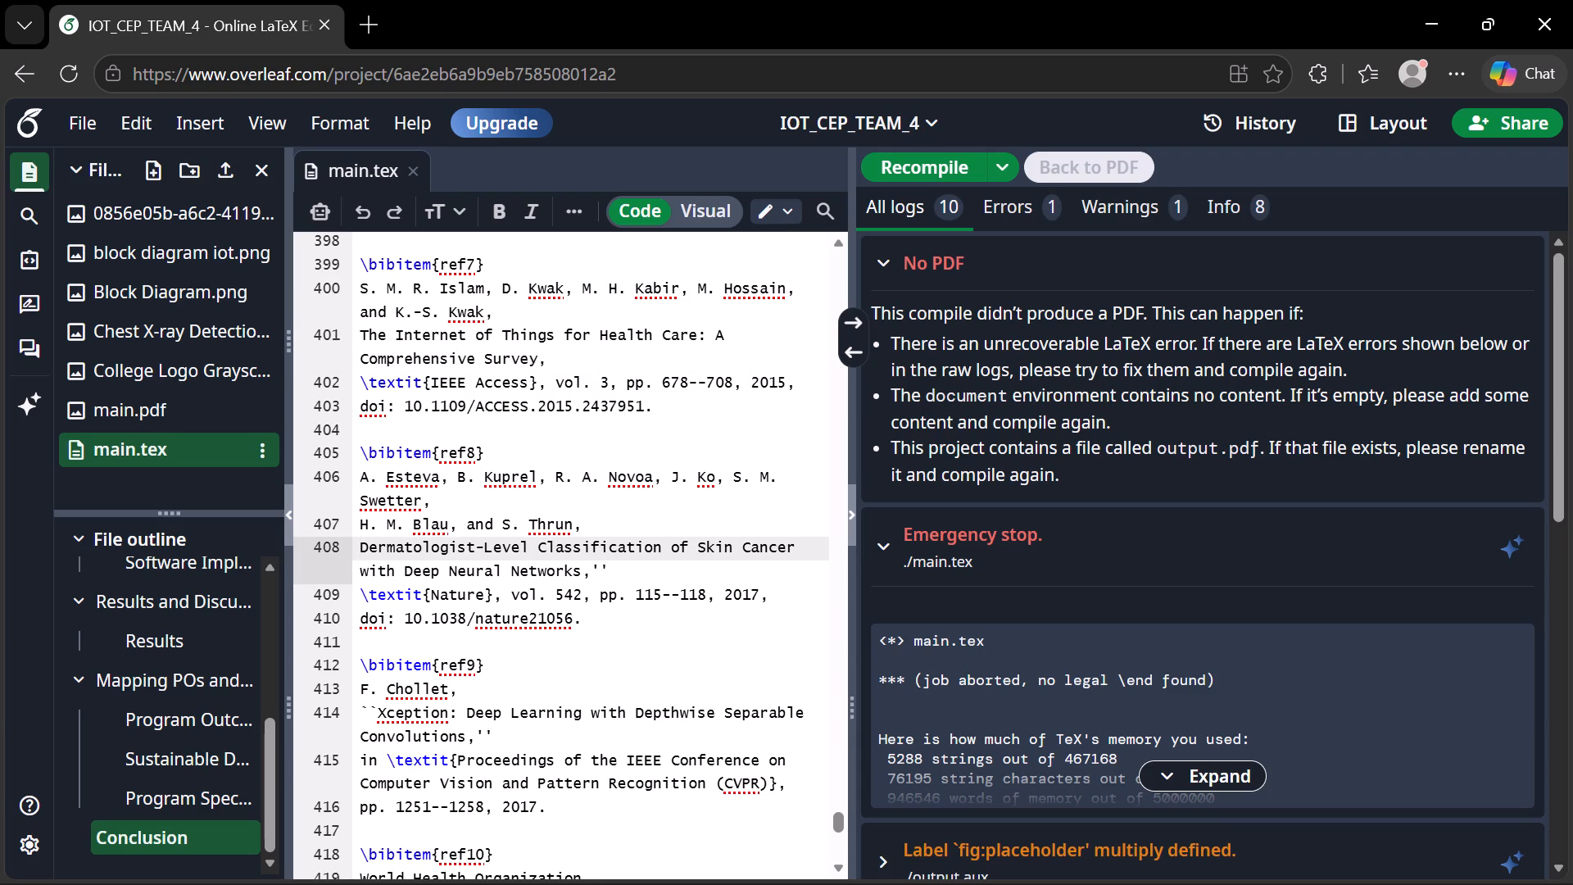
click(647, 583)
key(BackSpace)
key(BackSpace)
Delete the quotation marks around the Xception paper title in bibliography entry ref9.
scroll(647, 583, down, 1)
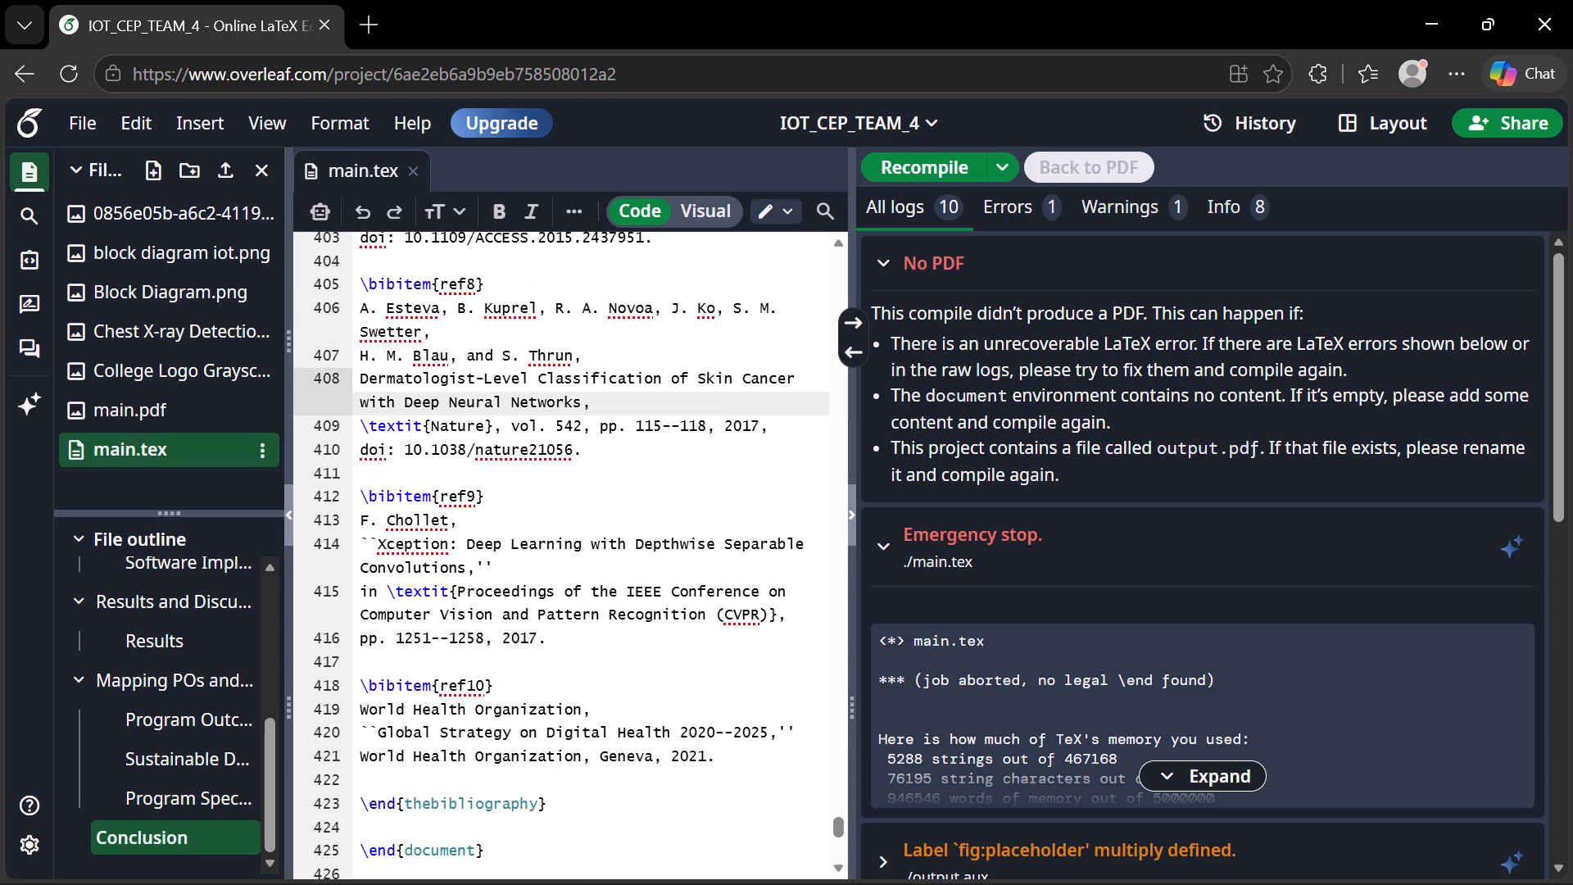
click(374, 547)
key(BackSpace)
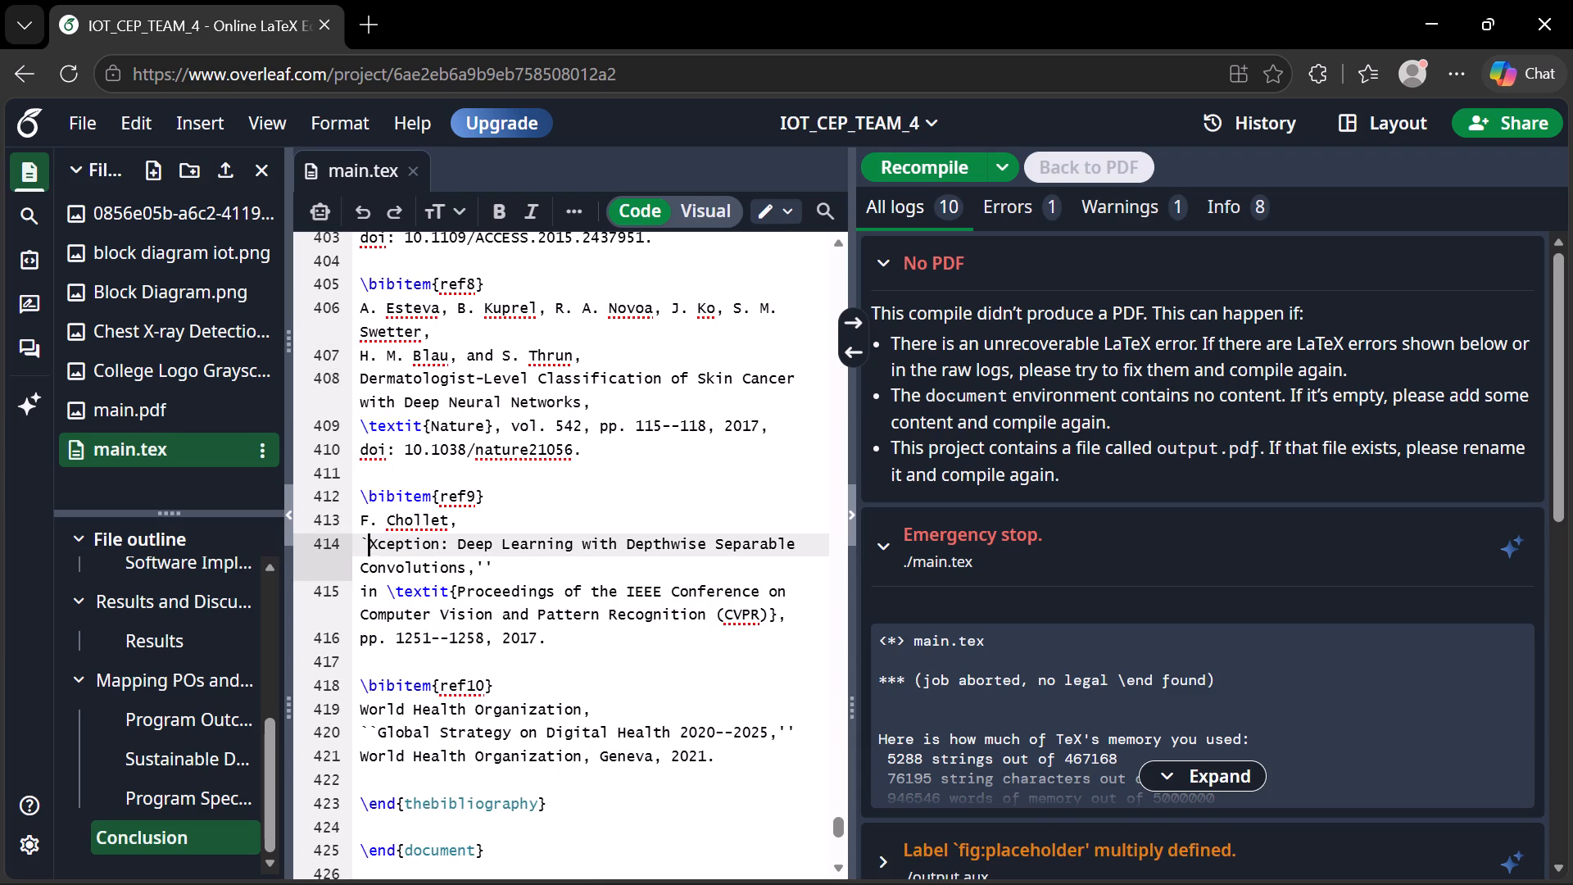
key(BackSpace)
click(555, 567)
key(BackSpace)
key(BackSpace)
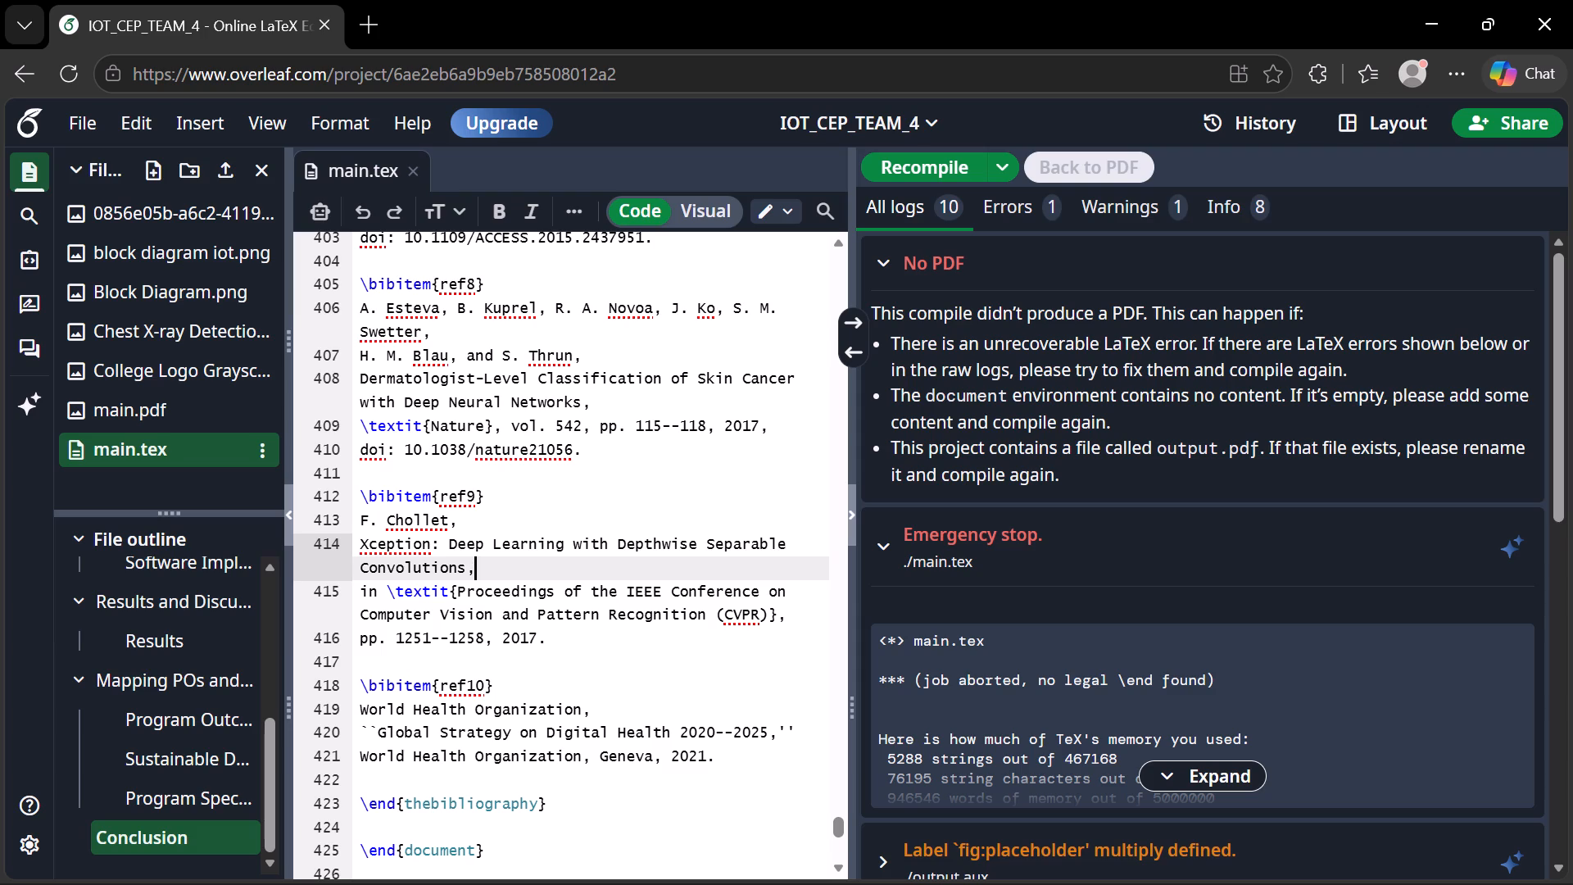
Delete the quotation marks around the Global Strategy on Digital Health 2020--2025 title in bibliography entry ref10.
scroll(555, 567, down, 1)
click(374, 612)
key(BackSpace)
key(BackSpace)
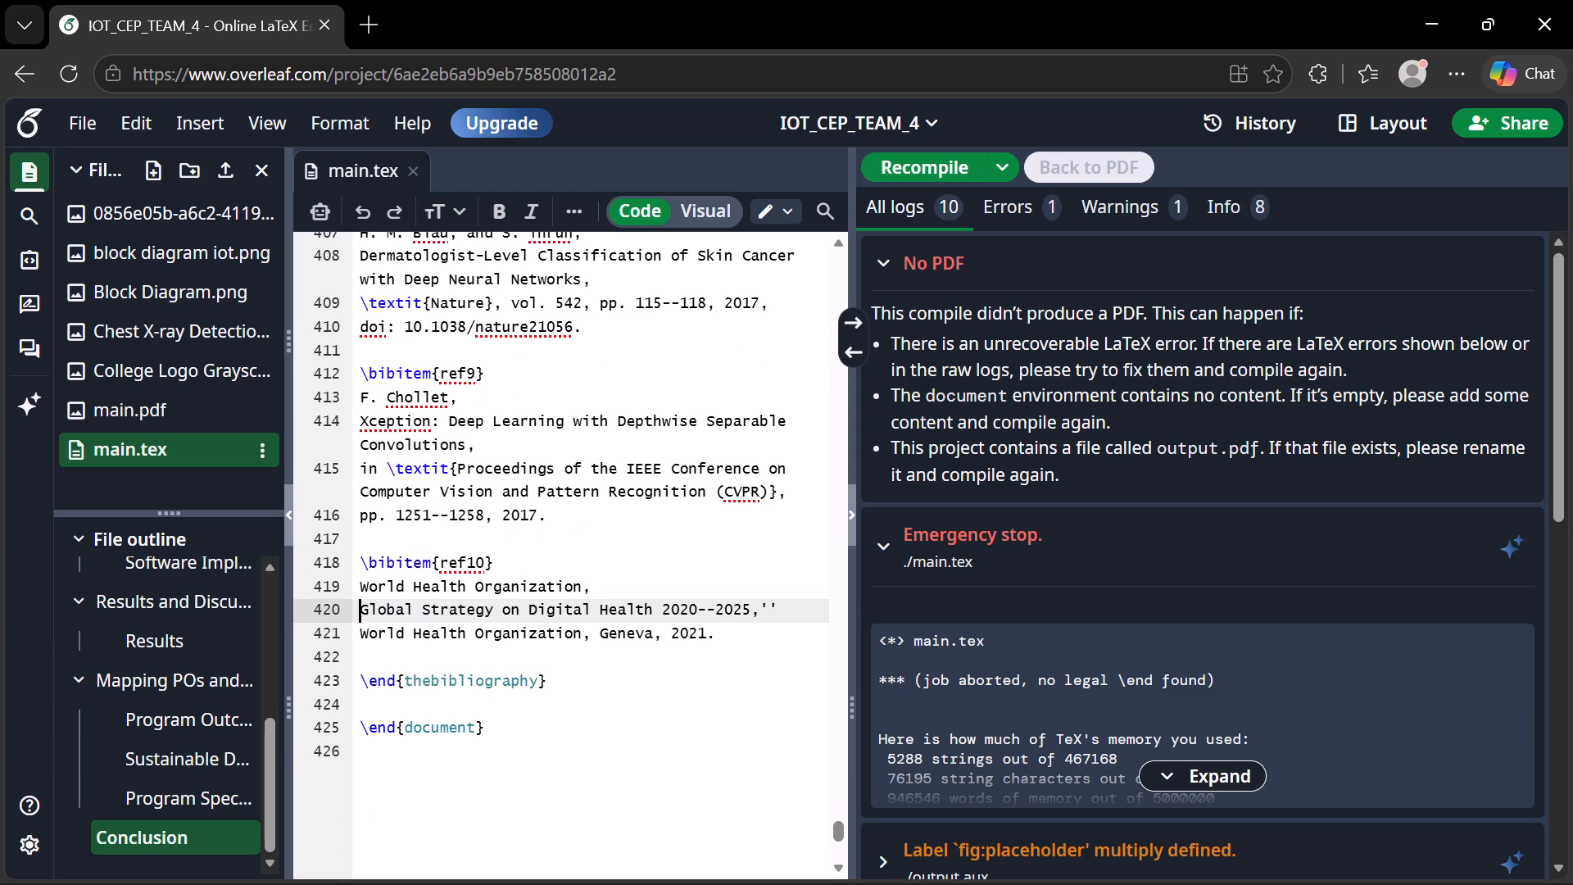
click(798, 598)
click(791, 619)
key(BackSpace)
key(BackSpace)
In bibliography entry ref1, remove the title's quotation marks and join the title to the "and others," line with a space.
scroll(791, 619, up, 3)
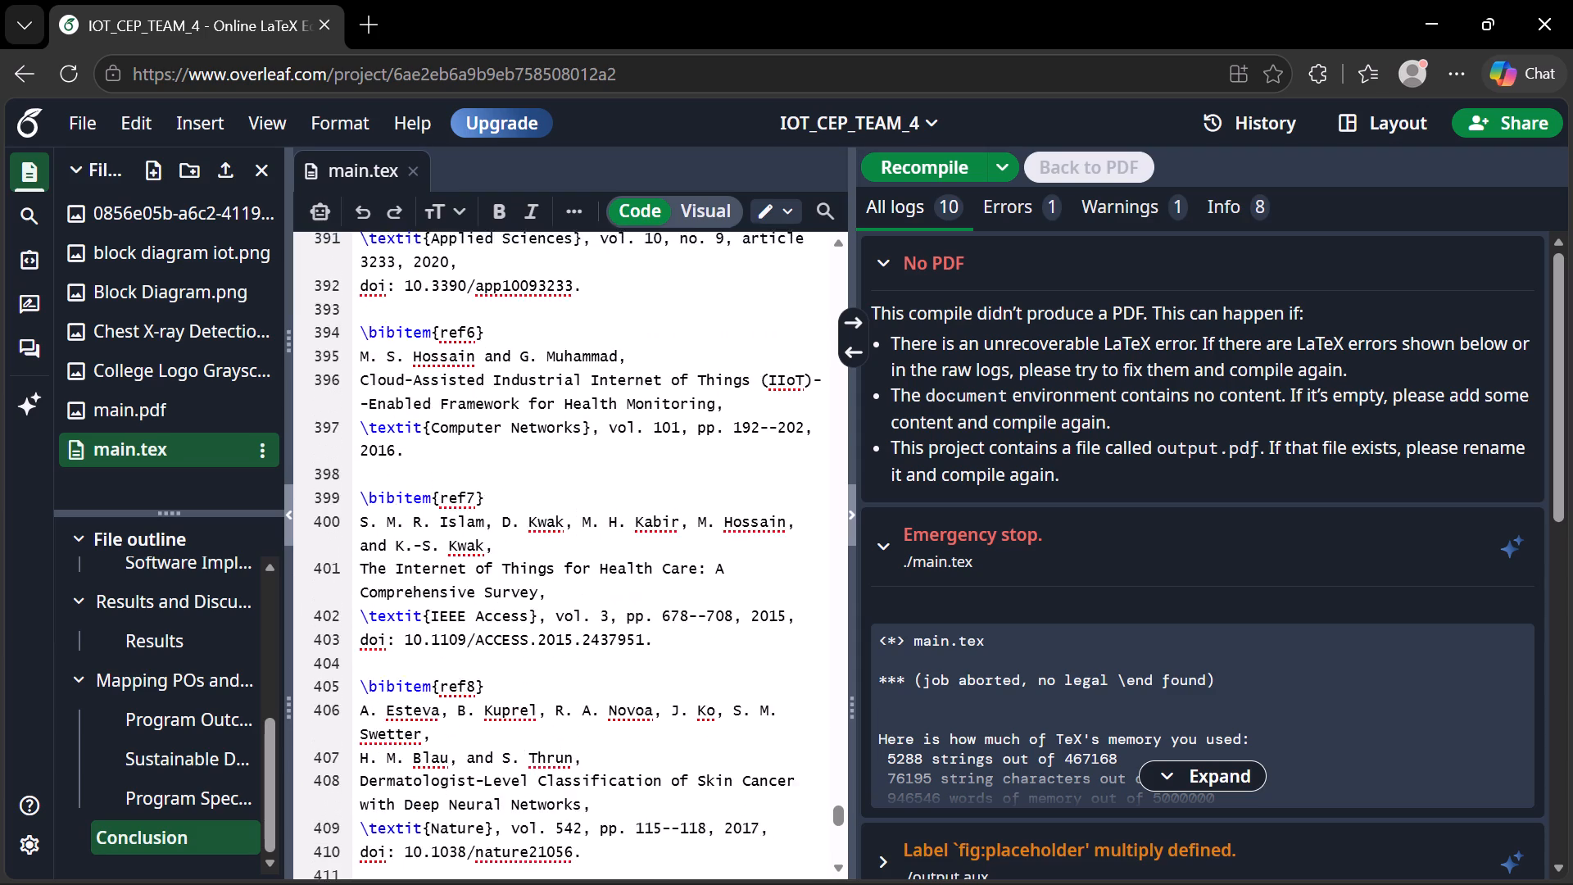
scroll(791, 619, up, 5)
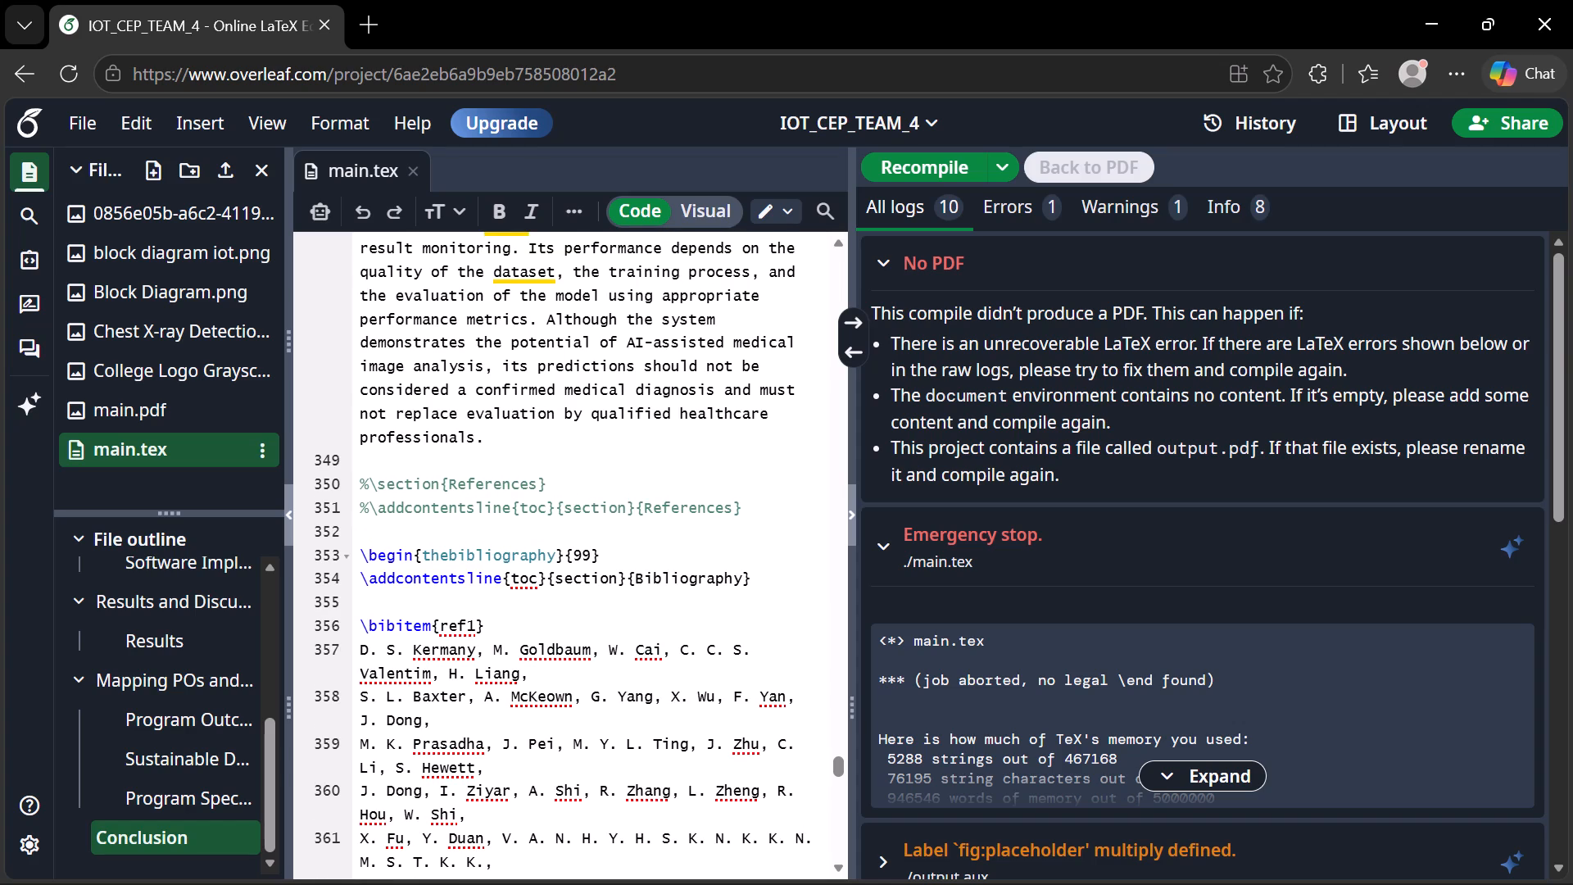
scroll(410, 708, down, 4)
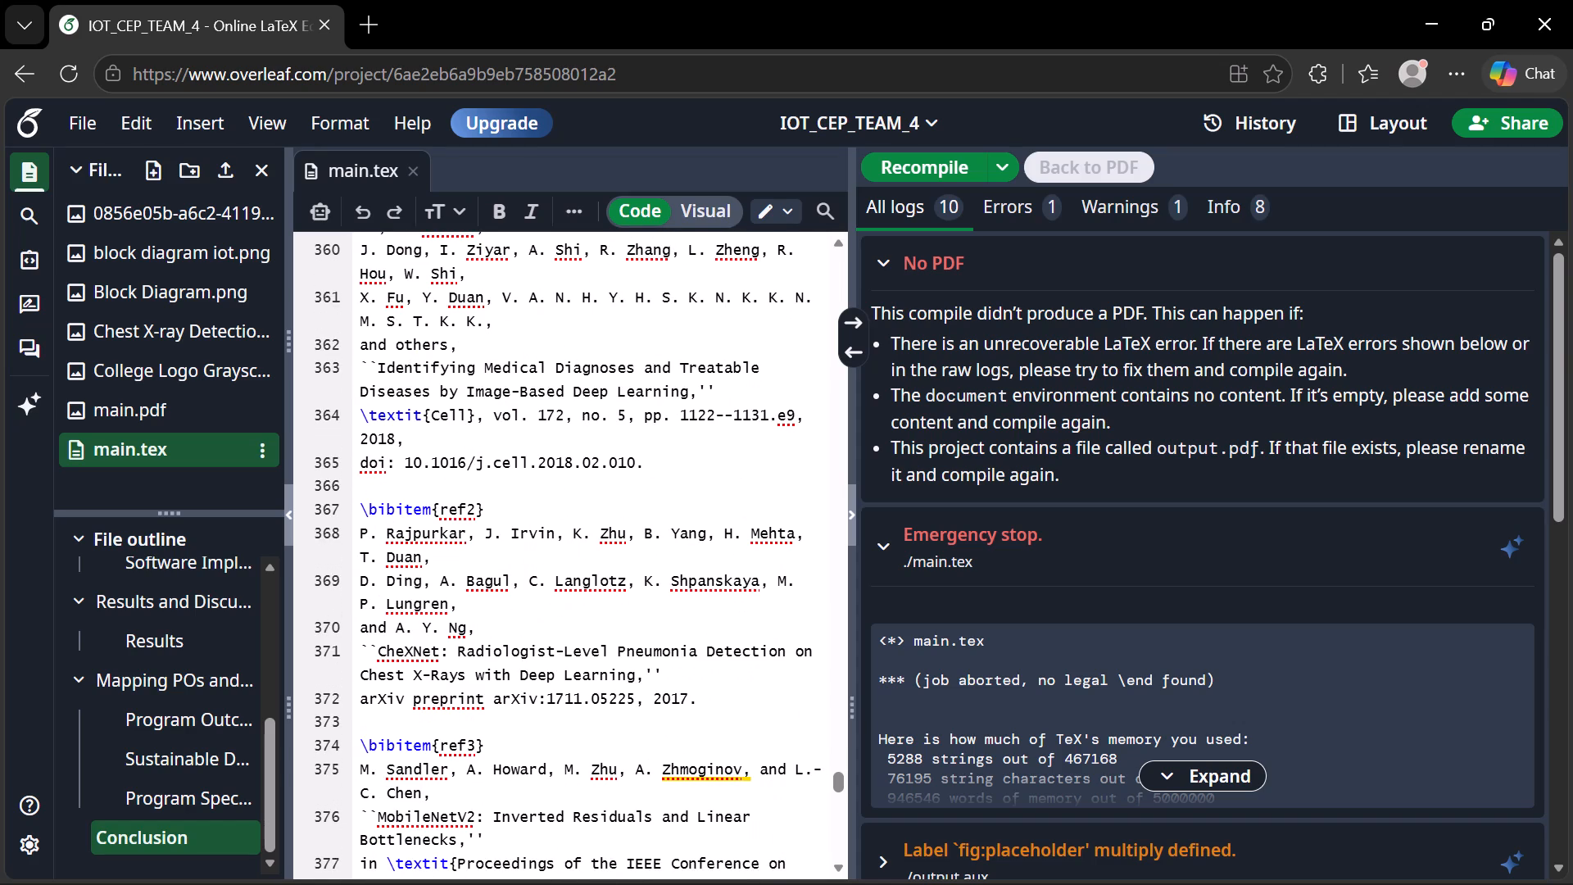
click(378, 367)
key(BackSpace)
key(BackSpace)
key(BackSpace)
key(space)
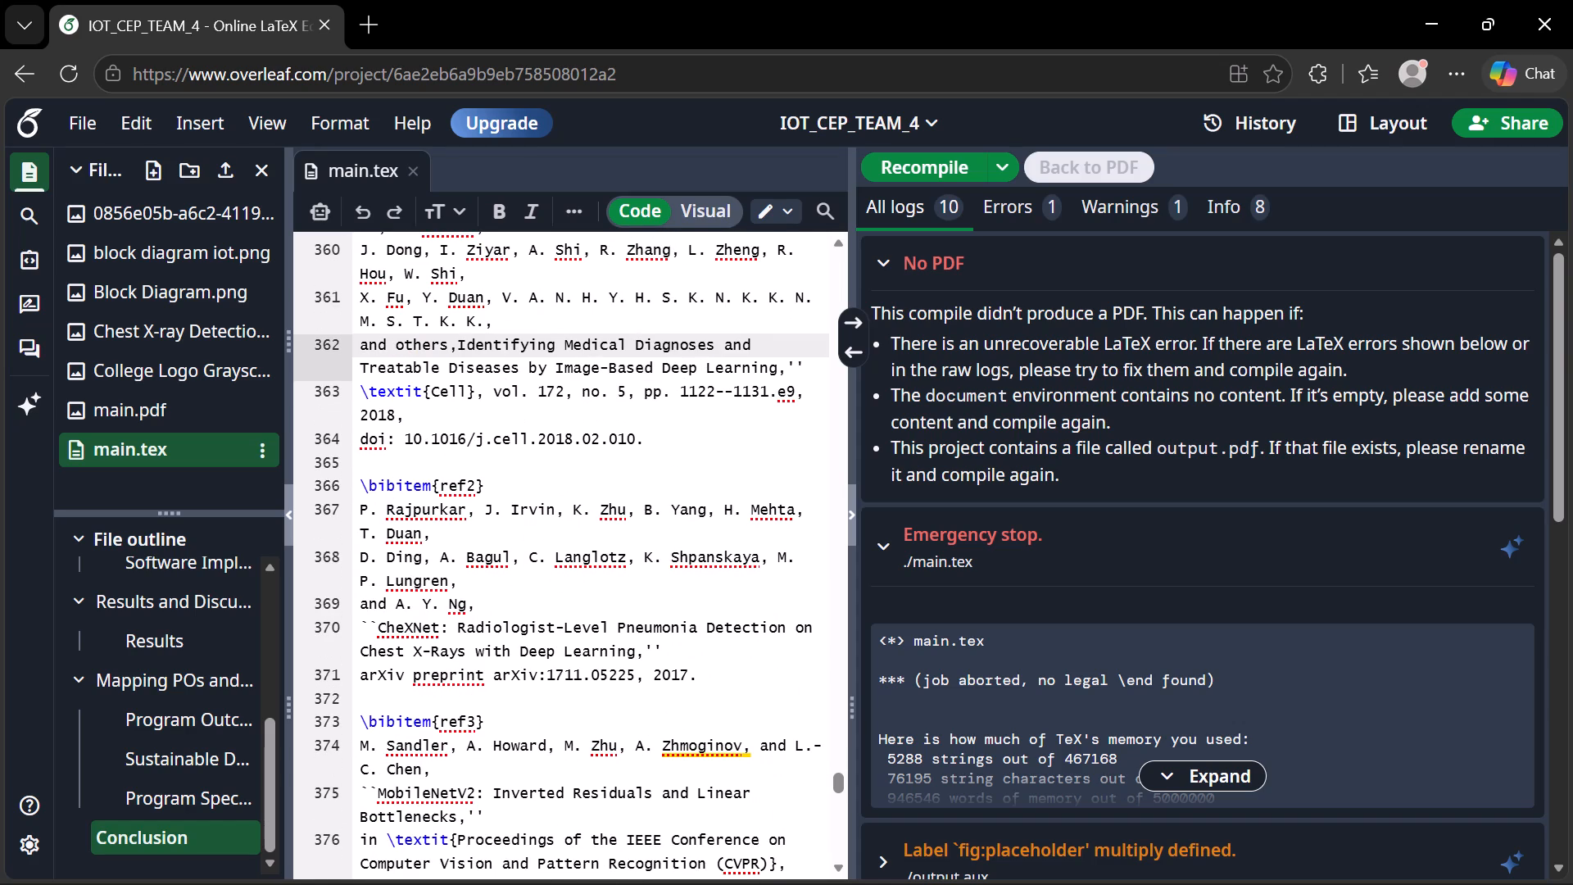
click(814, 367)
key(BackSpace)
key(BackSpace)
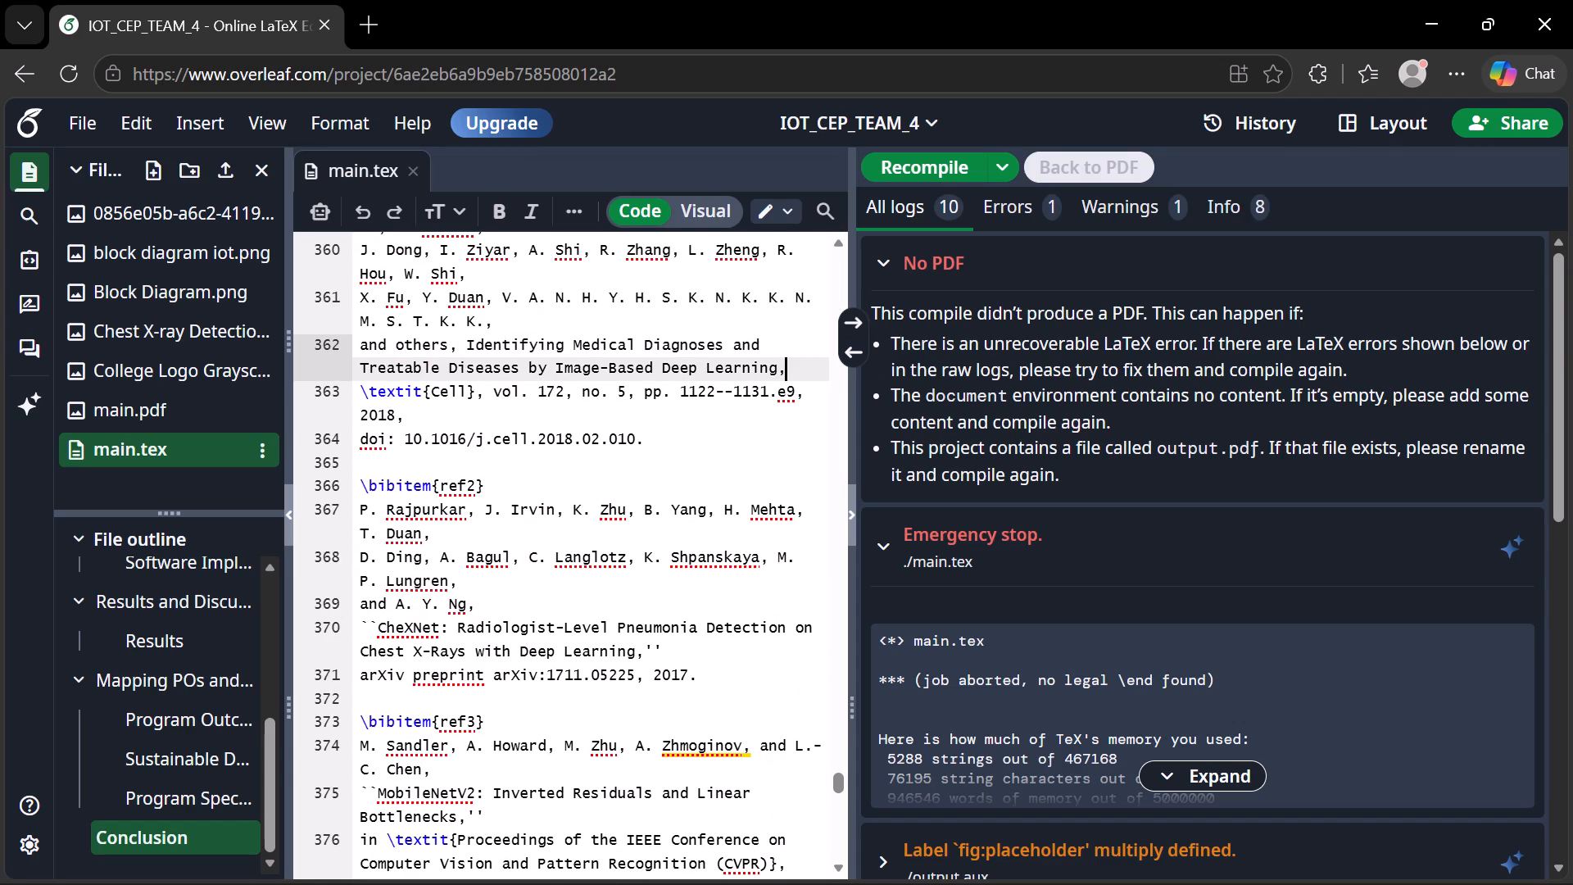
Delete the quotation marks around the MobileNetV2 paper title in bibliography entry ref3.
scroll(814, 367, down, 1)
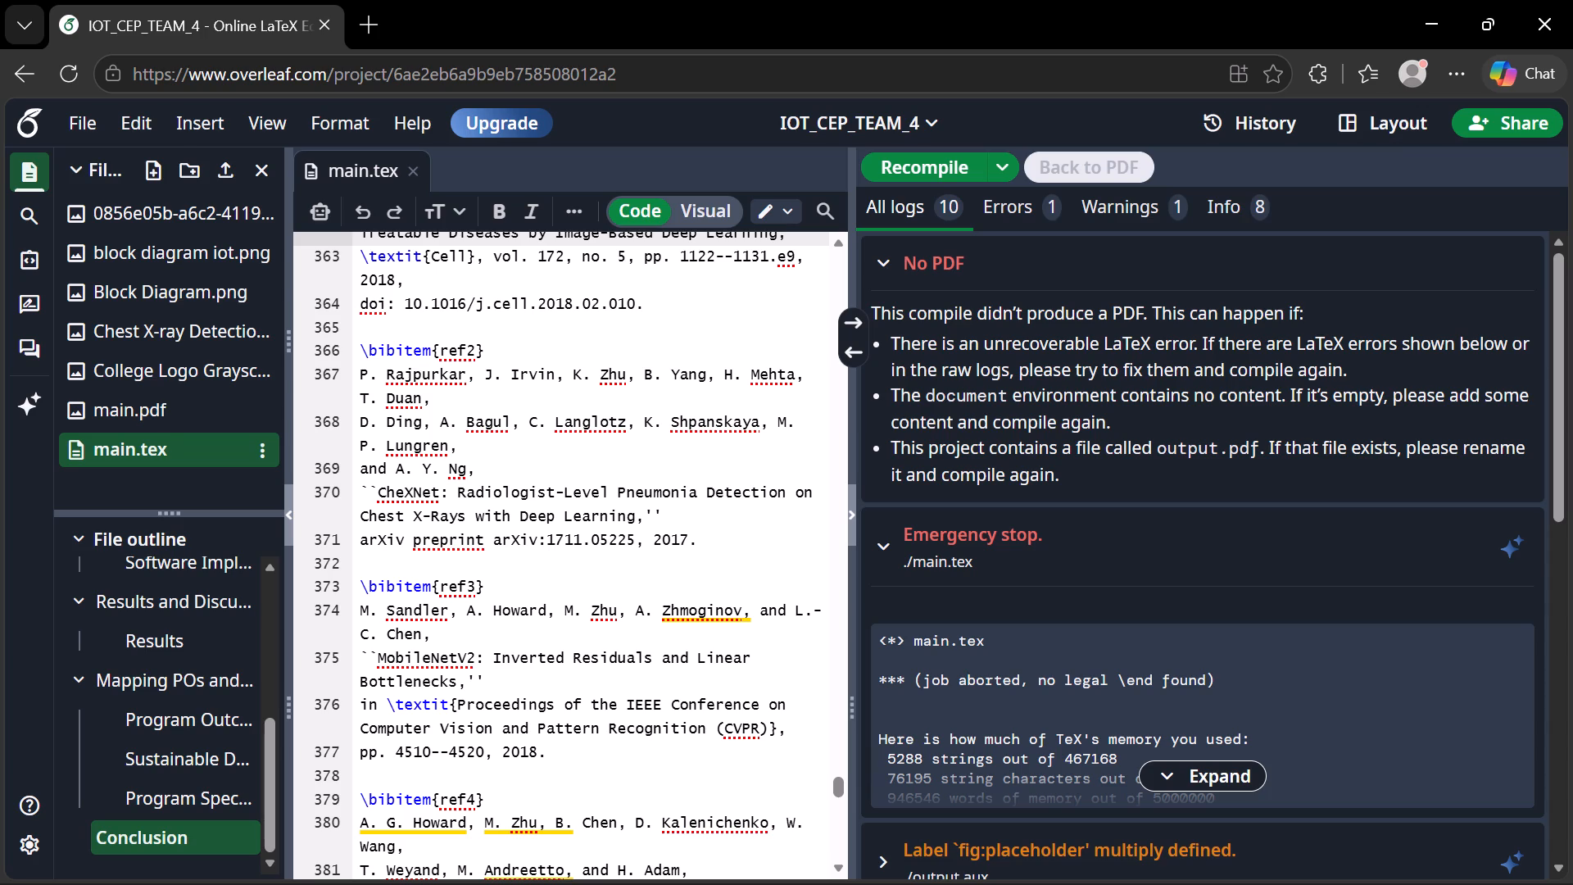
click(381, 660)
key(BackSpace)
key(BackSpace)
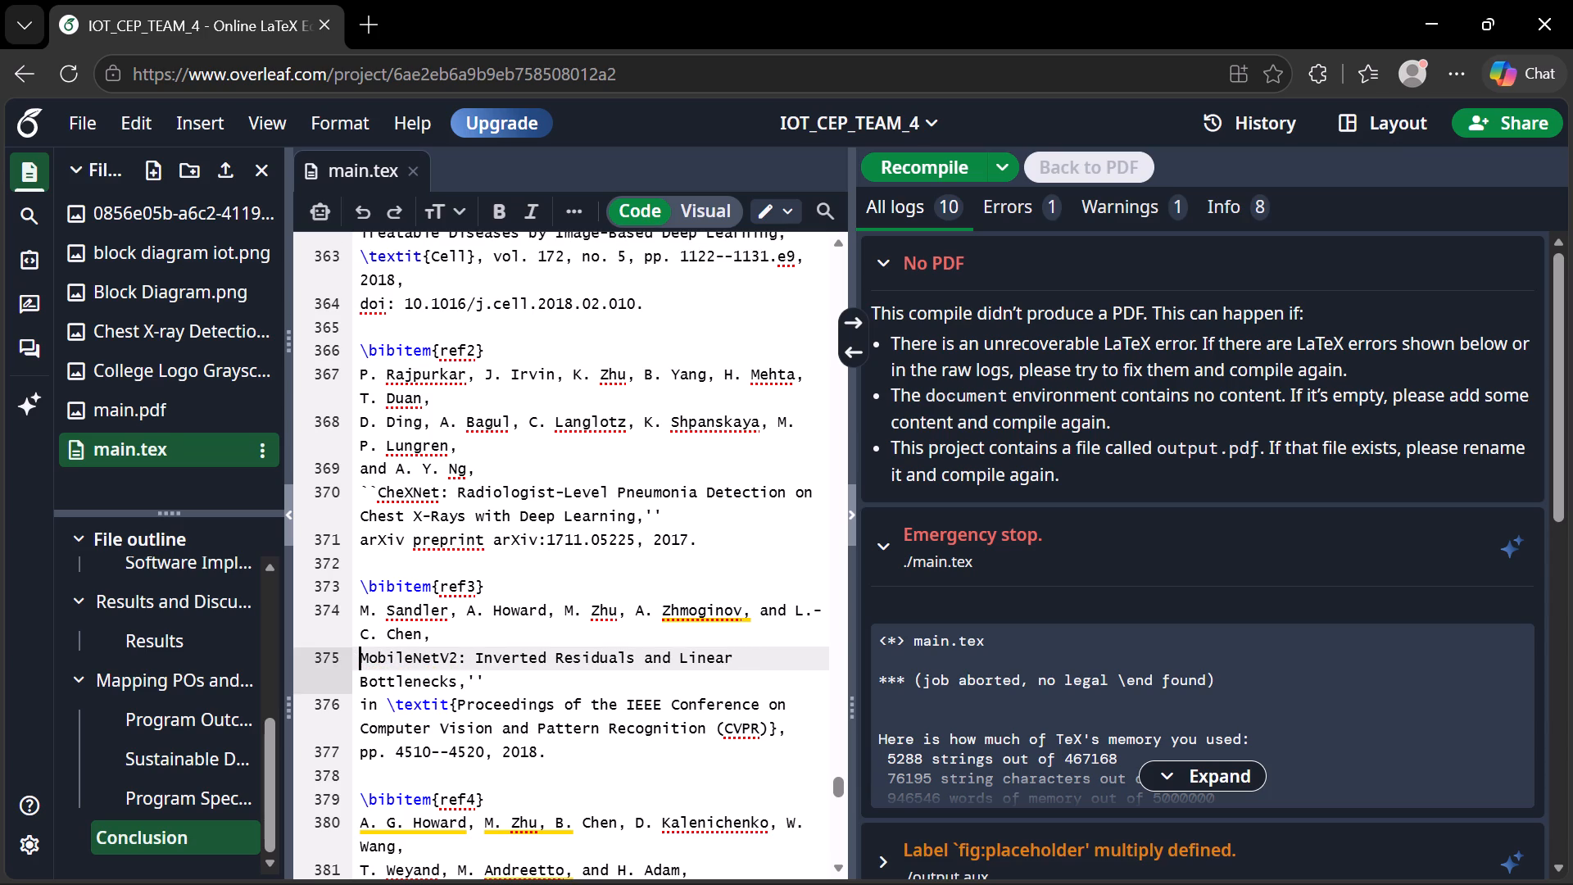
click(513, 689)
key(BackSpace)
key(BackSpace)
Delete the quotation marks around the MobileNets: Efficient Convolutional Neural Networks title in bibliography entry ref4.
scroll(513, 689, down, 2)
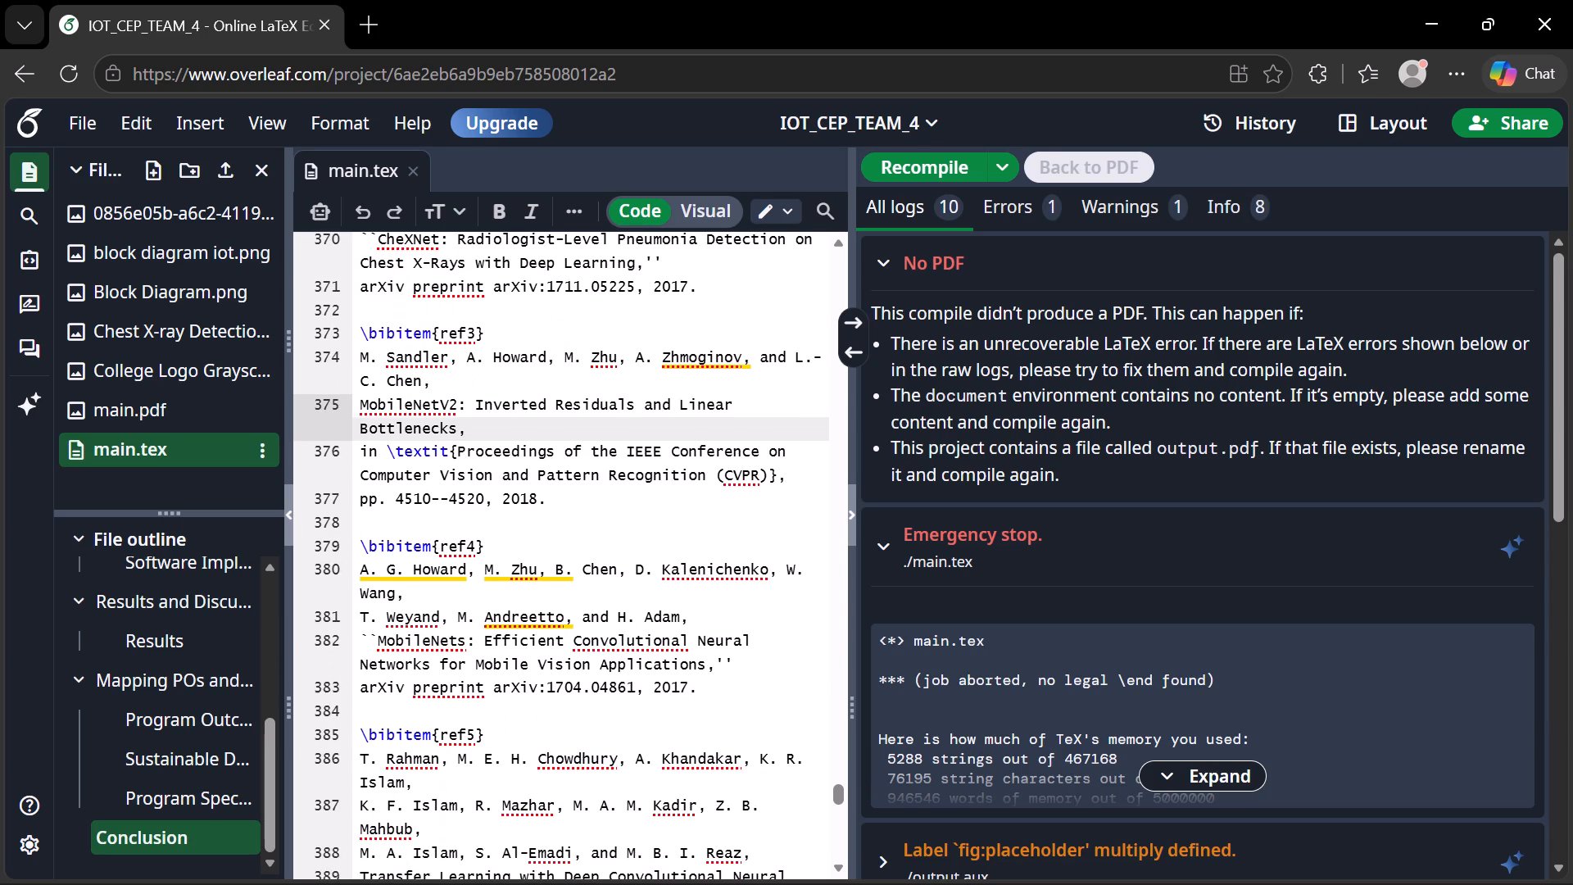
click(371, 638)
key(Right)
key(BackSpace)
key(BackSpace)
click(687, 660)
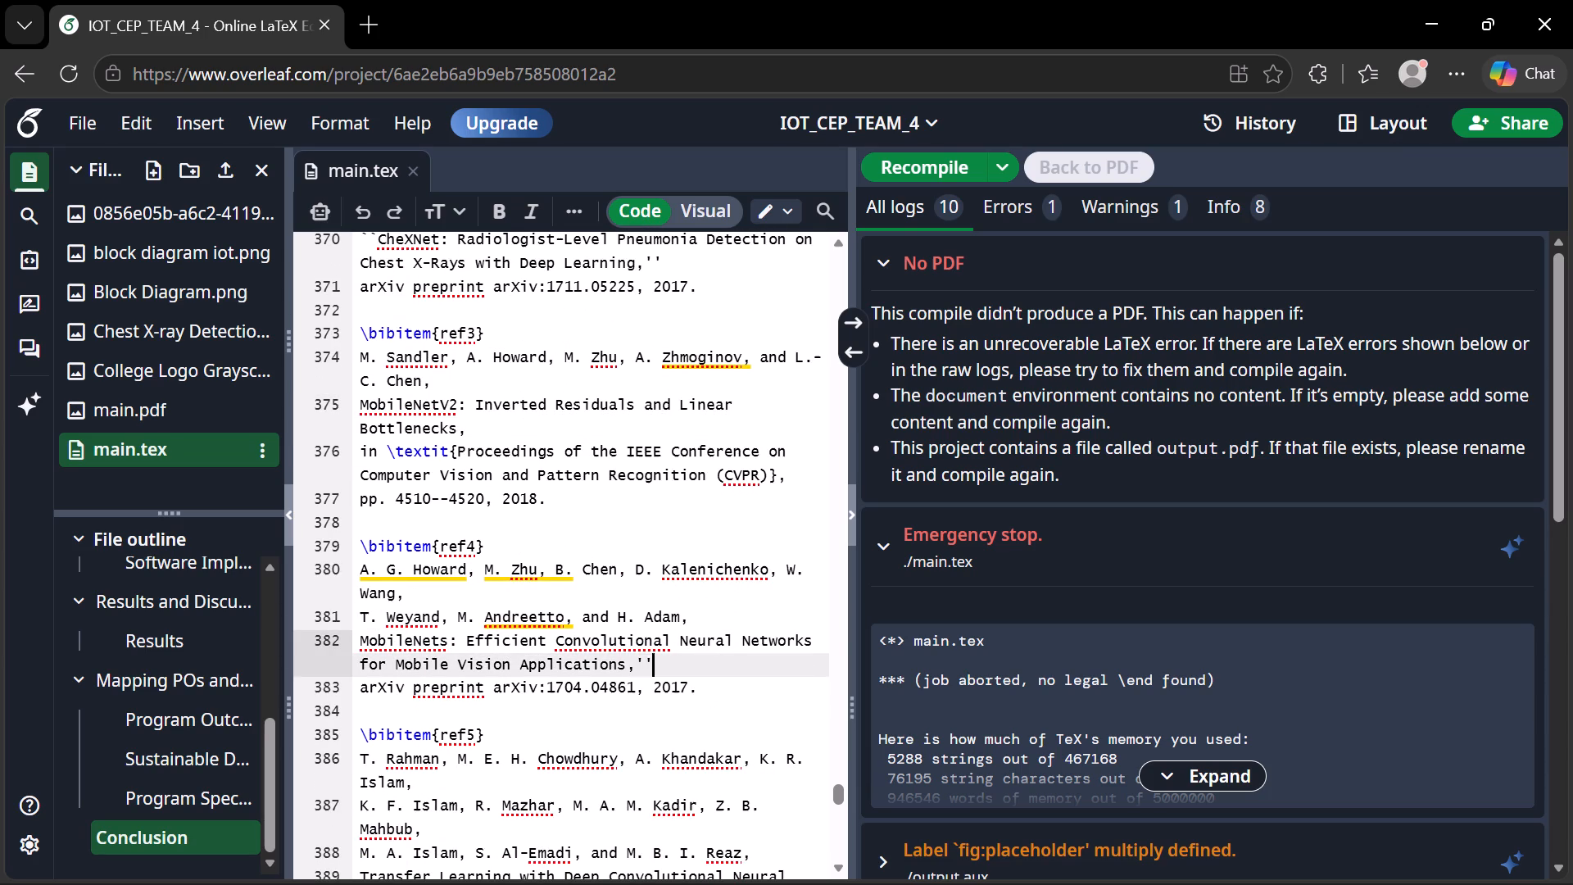
key(BackSpace)
key(BackSpace)
Save main.tex and recompile the report.
scroll(687, 660, down, 1)
scroll(687, 660, up, 2)
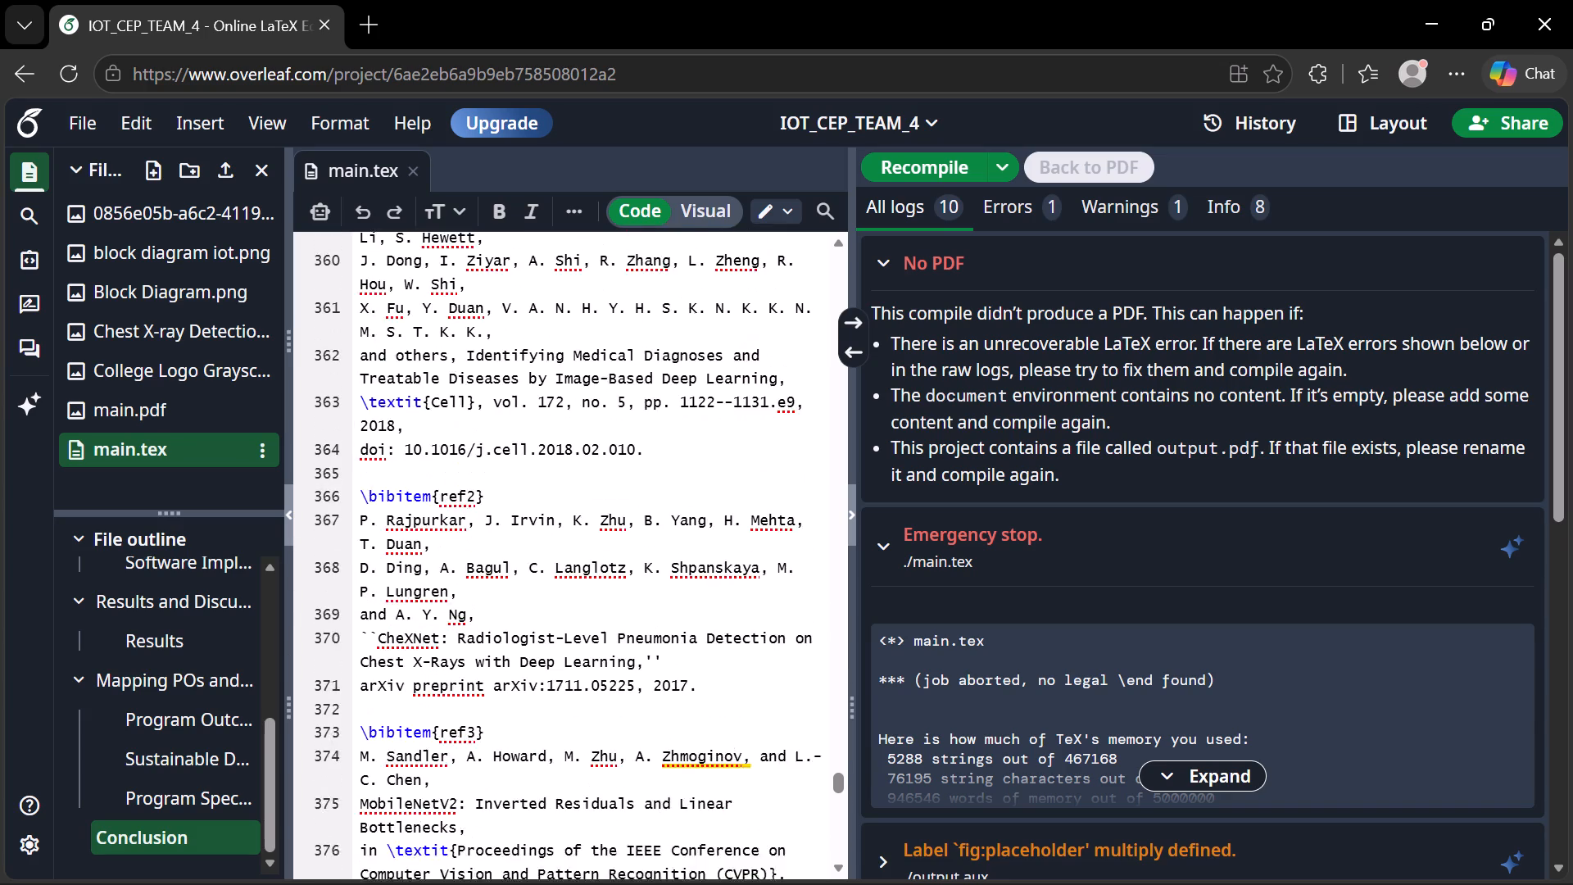
scroll(687, 660, up, 7)
key(ctrl+s)
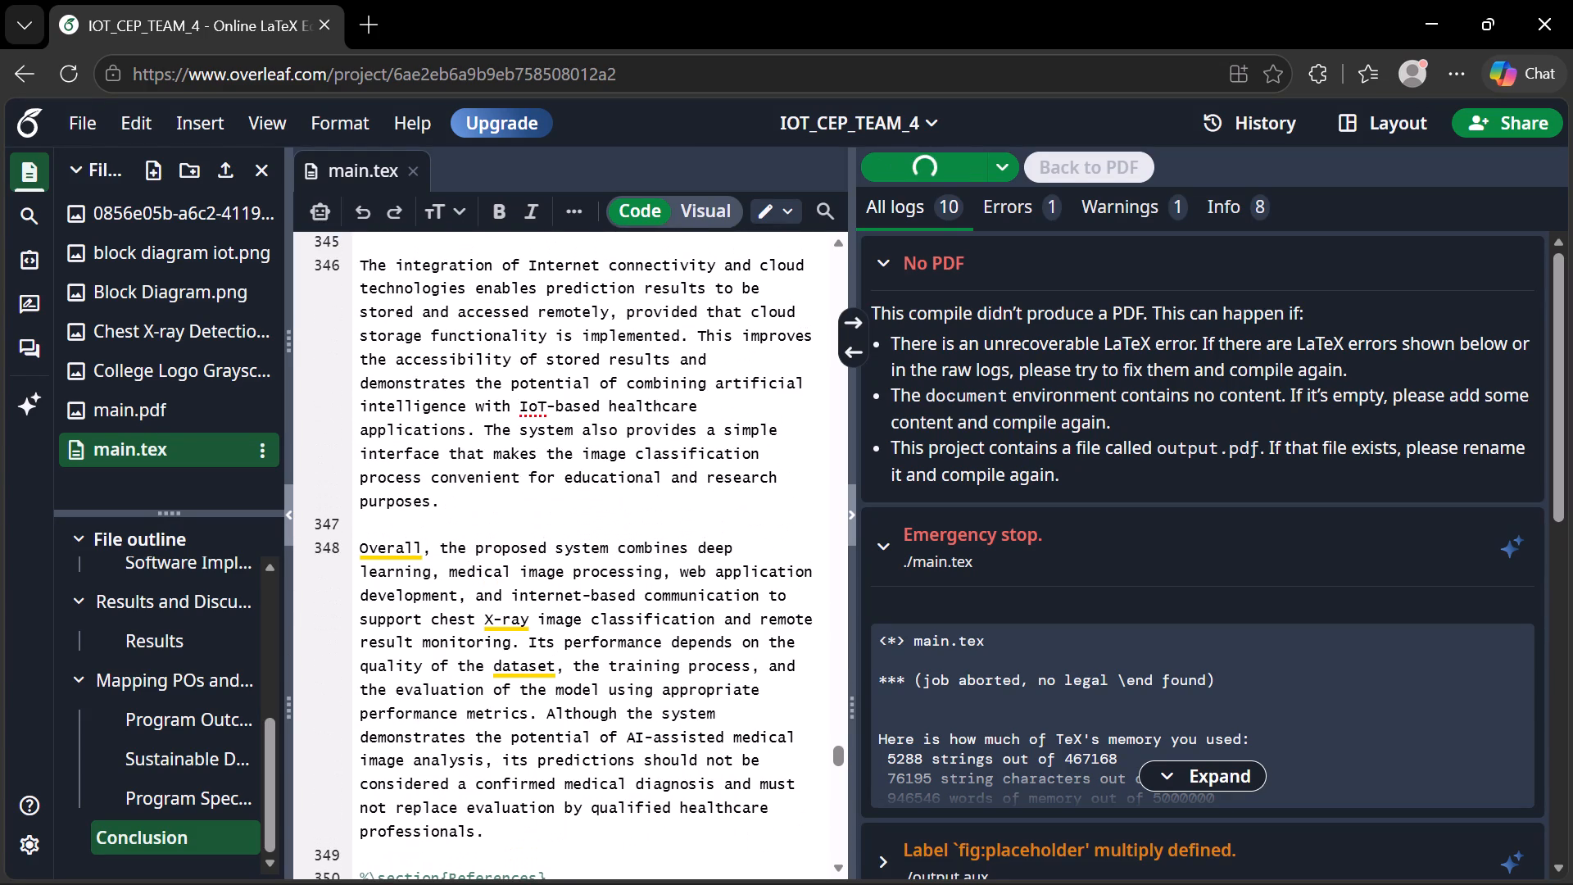
Review the recompiled PDF, checking the Conclusion, References and Results pages and the title page.
scroll(687, 660, down, 2)
scroll(687, 660, up, 1)
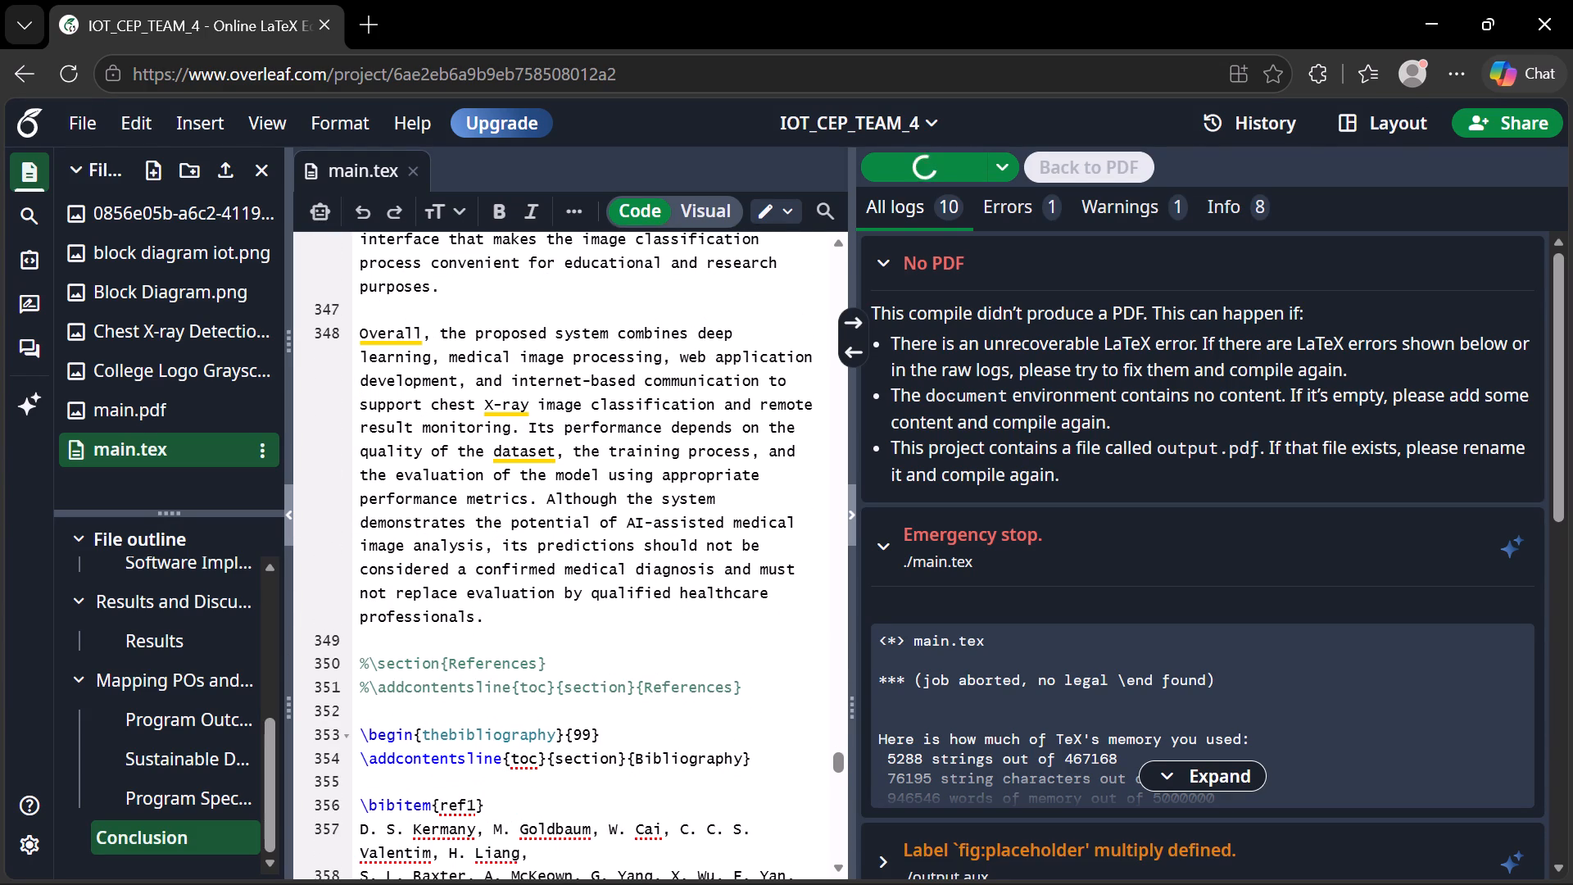
scroll(687, 660, up, 1)
scroll(1101, 565, down, 2)
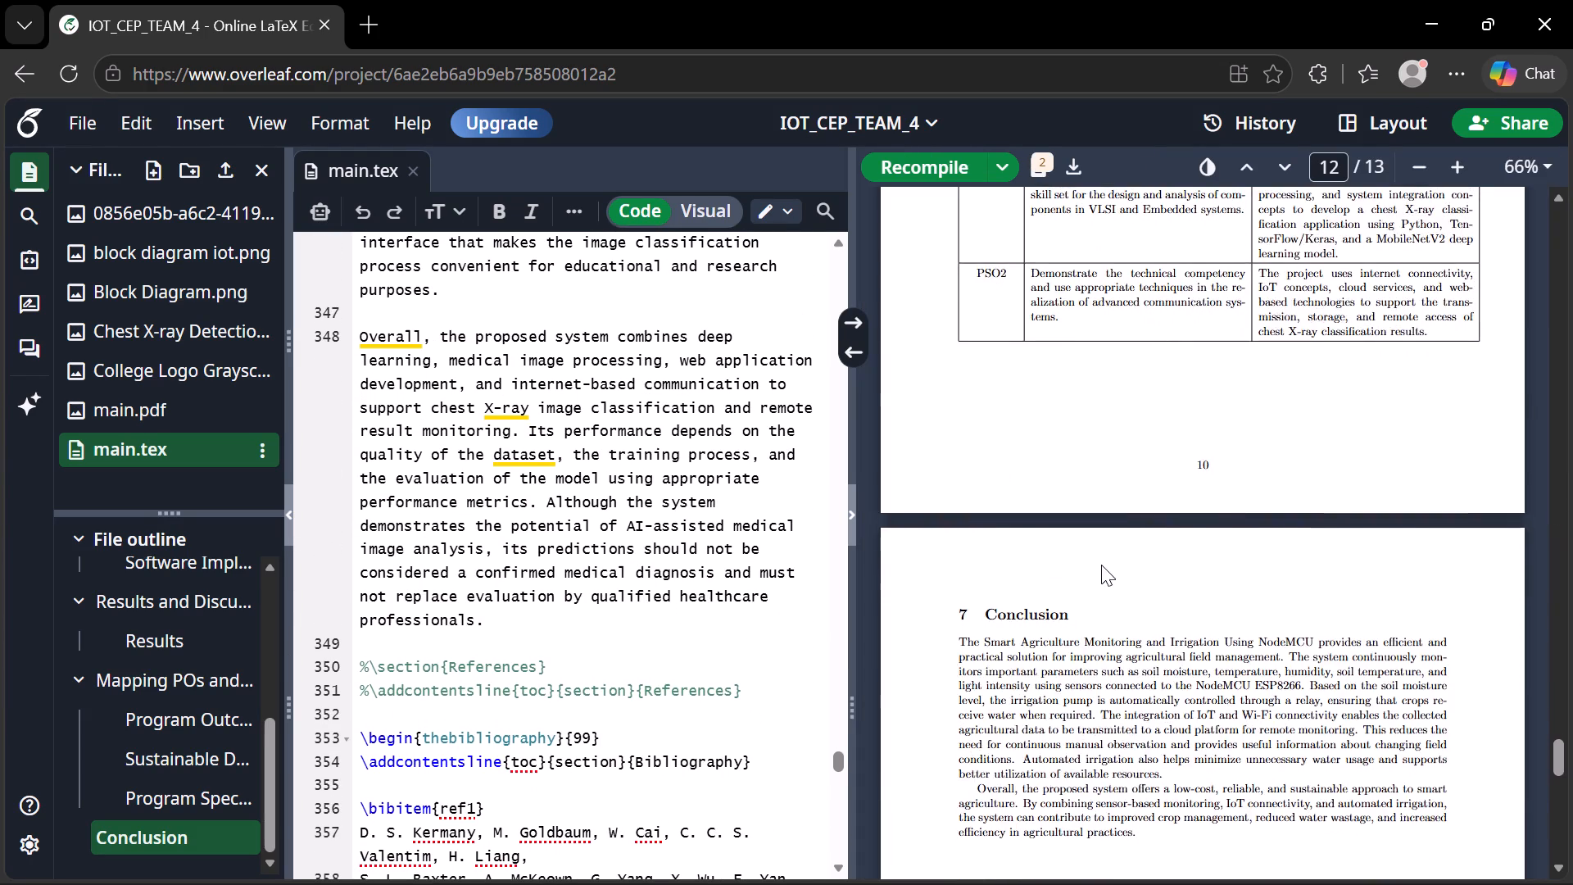
scroll(1101, 565, down, 6)
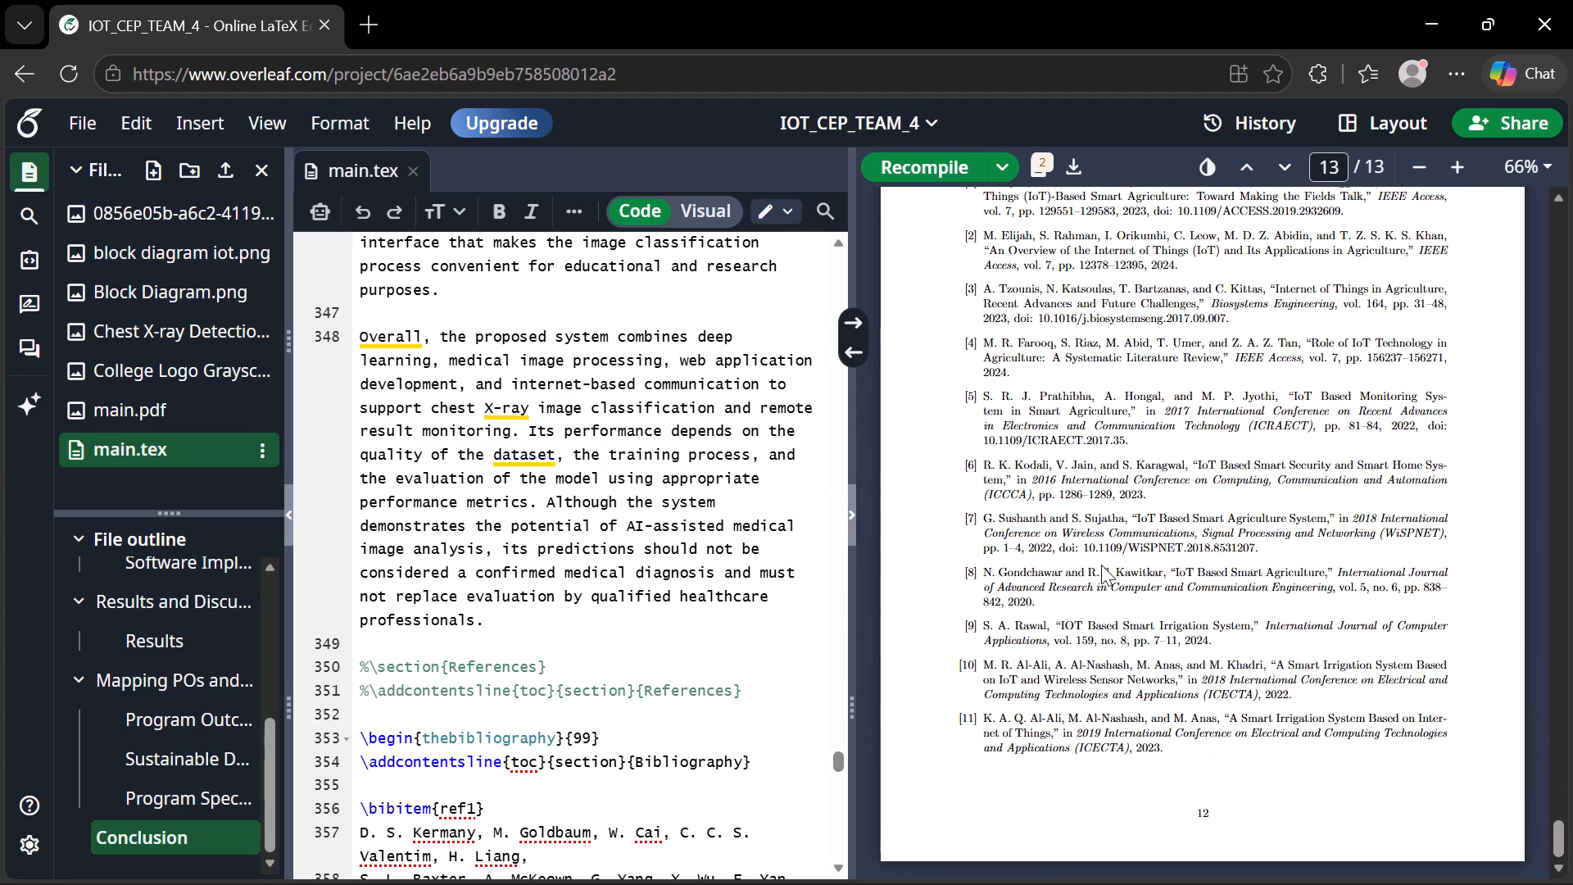
scroll(1101, 565, down, 1)
scroll(1094, 298, down, 4)
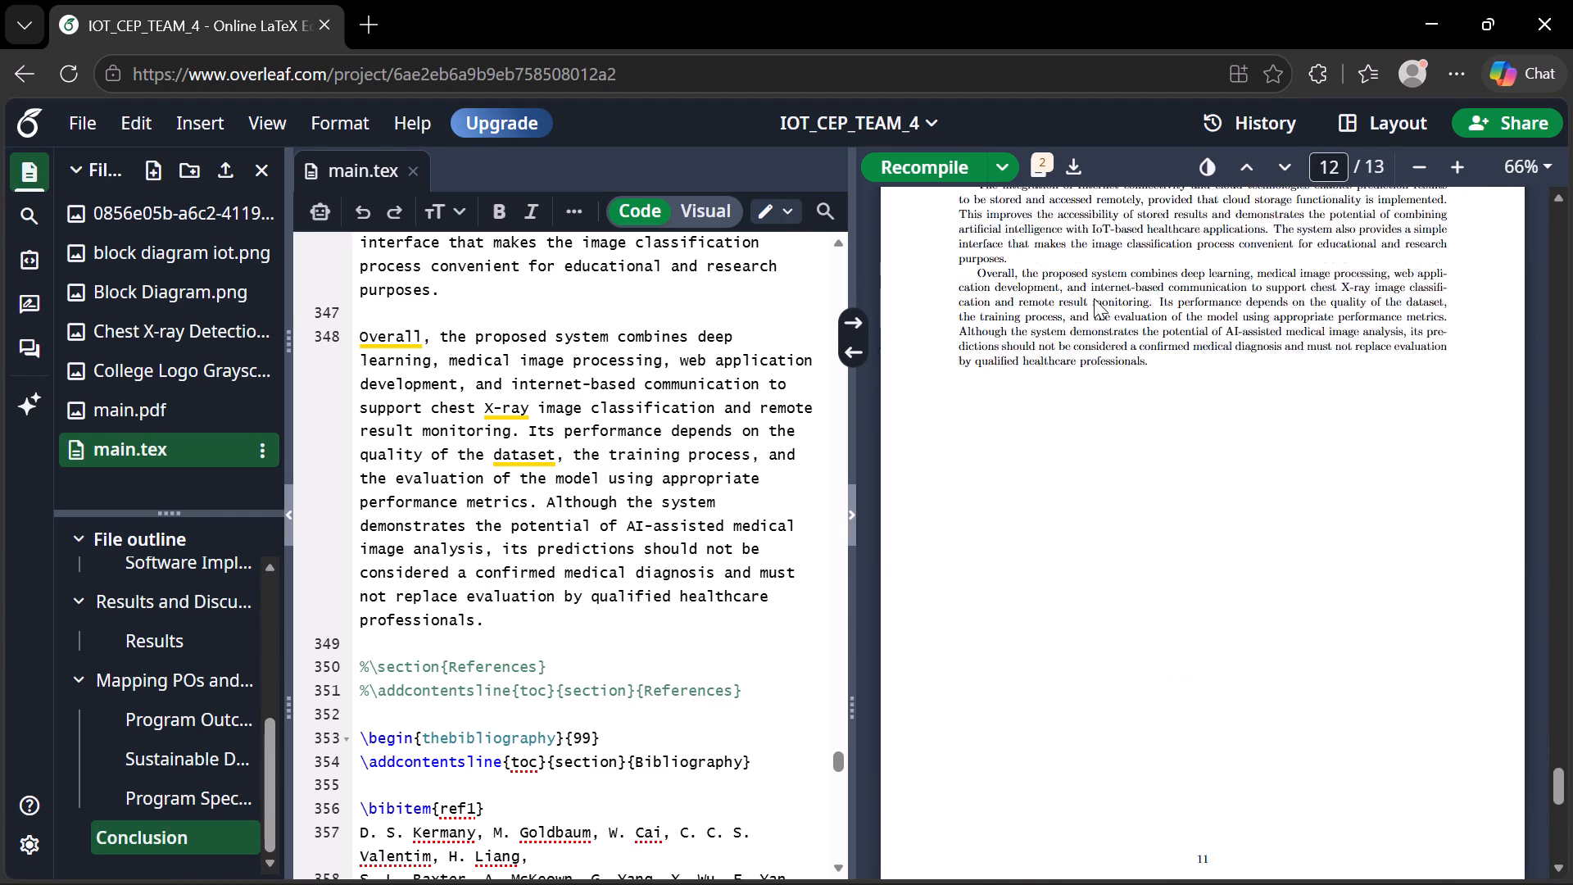
scroll(1094, 298, down, 4)
scroll(1094, 298, up, 20)
scroll(1094, 298, up, 2)
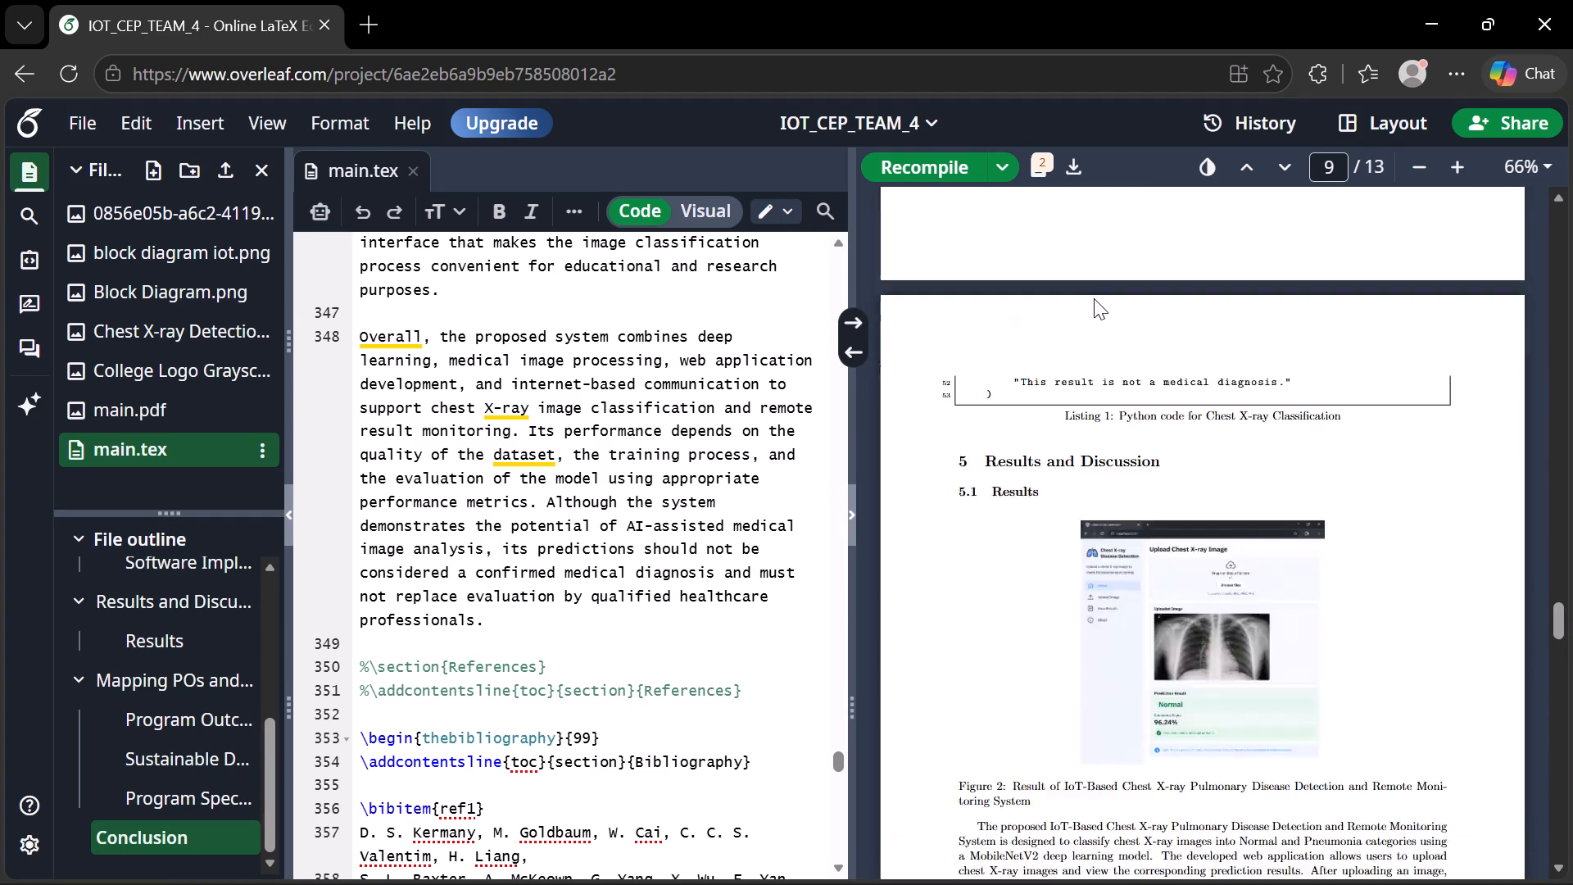
scroll(1094, 298, up, 8)
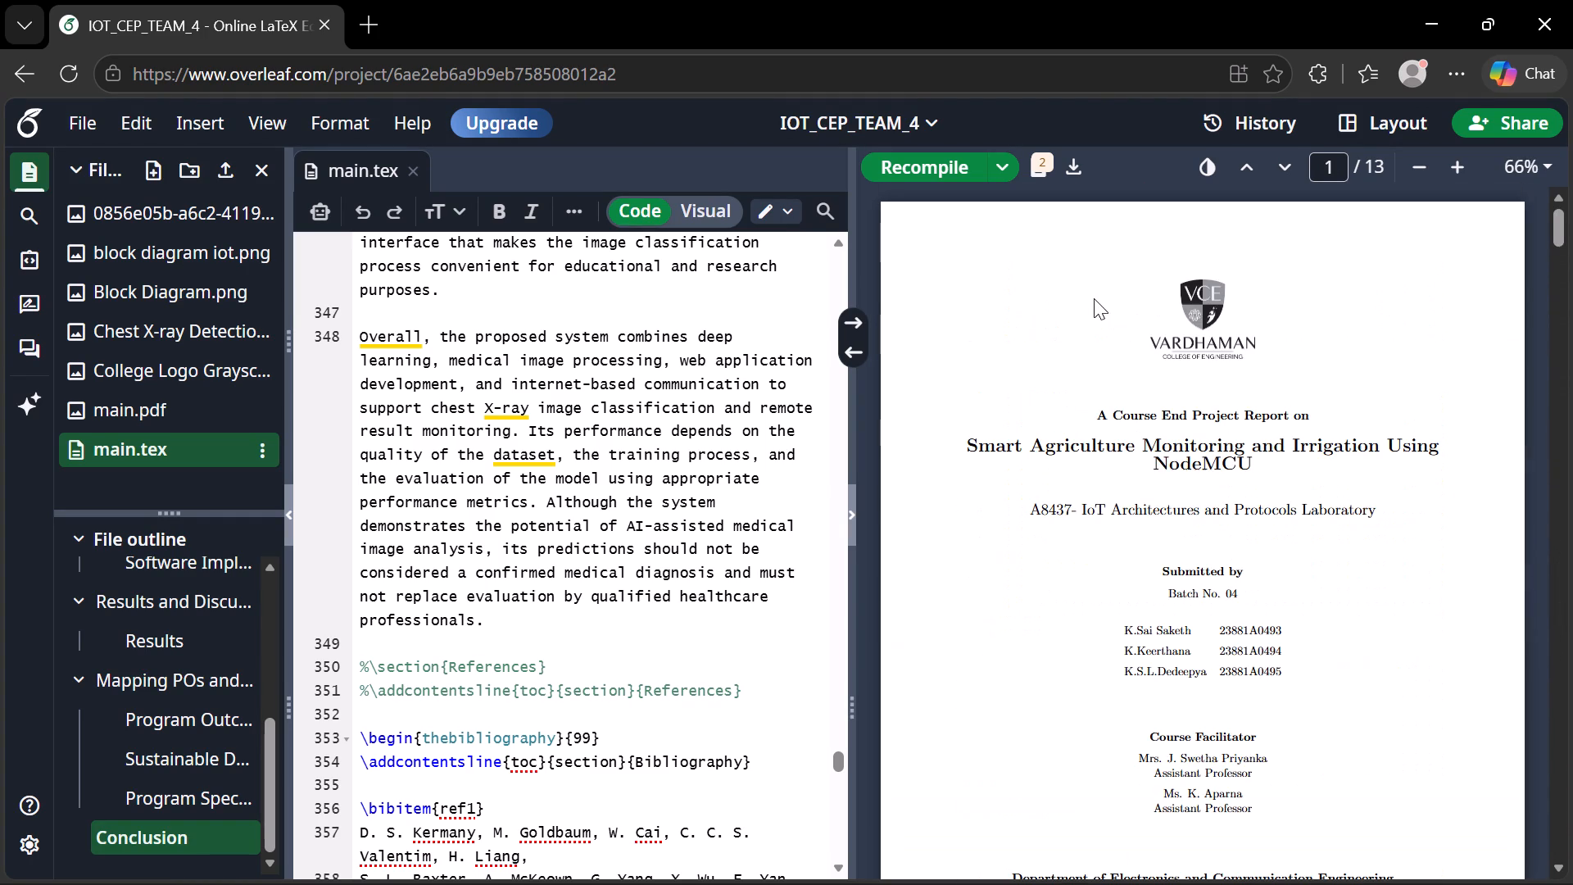
Change the batch number on the report's title page to 10.
double_click(1140, 446)
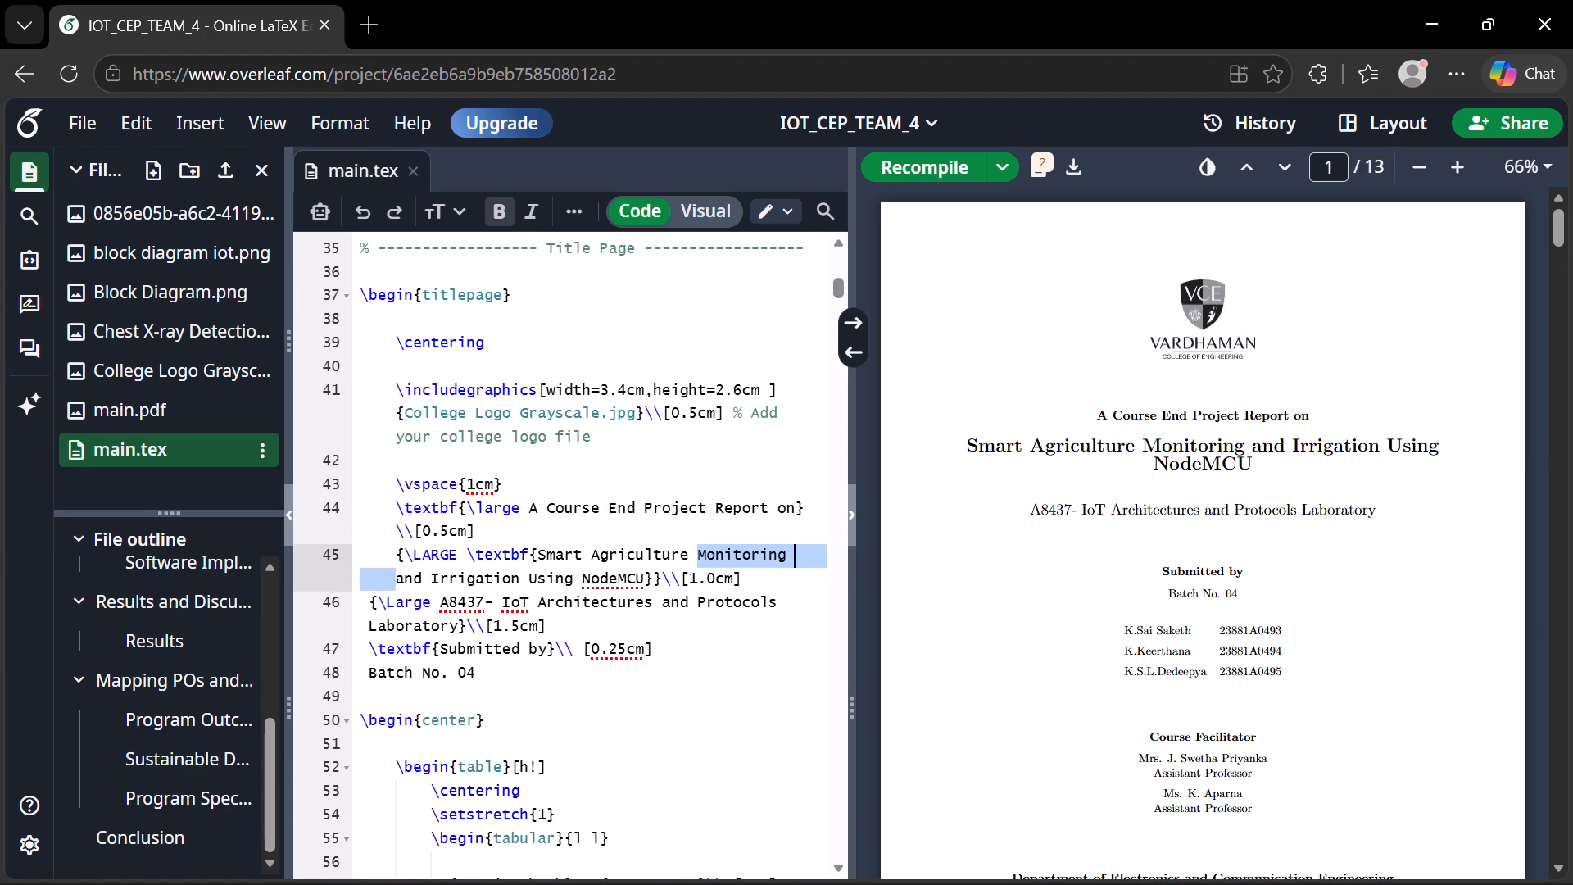
scroll(633, 591, down, 1)
click(489, 497)
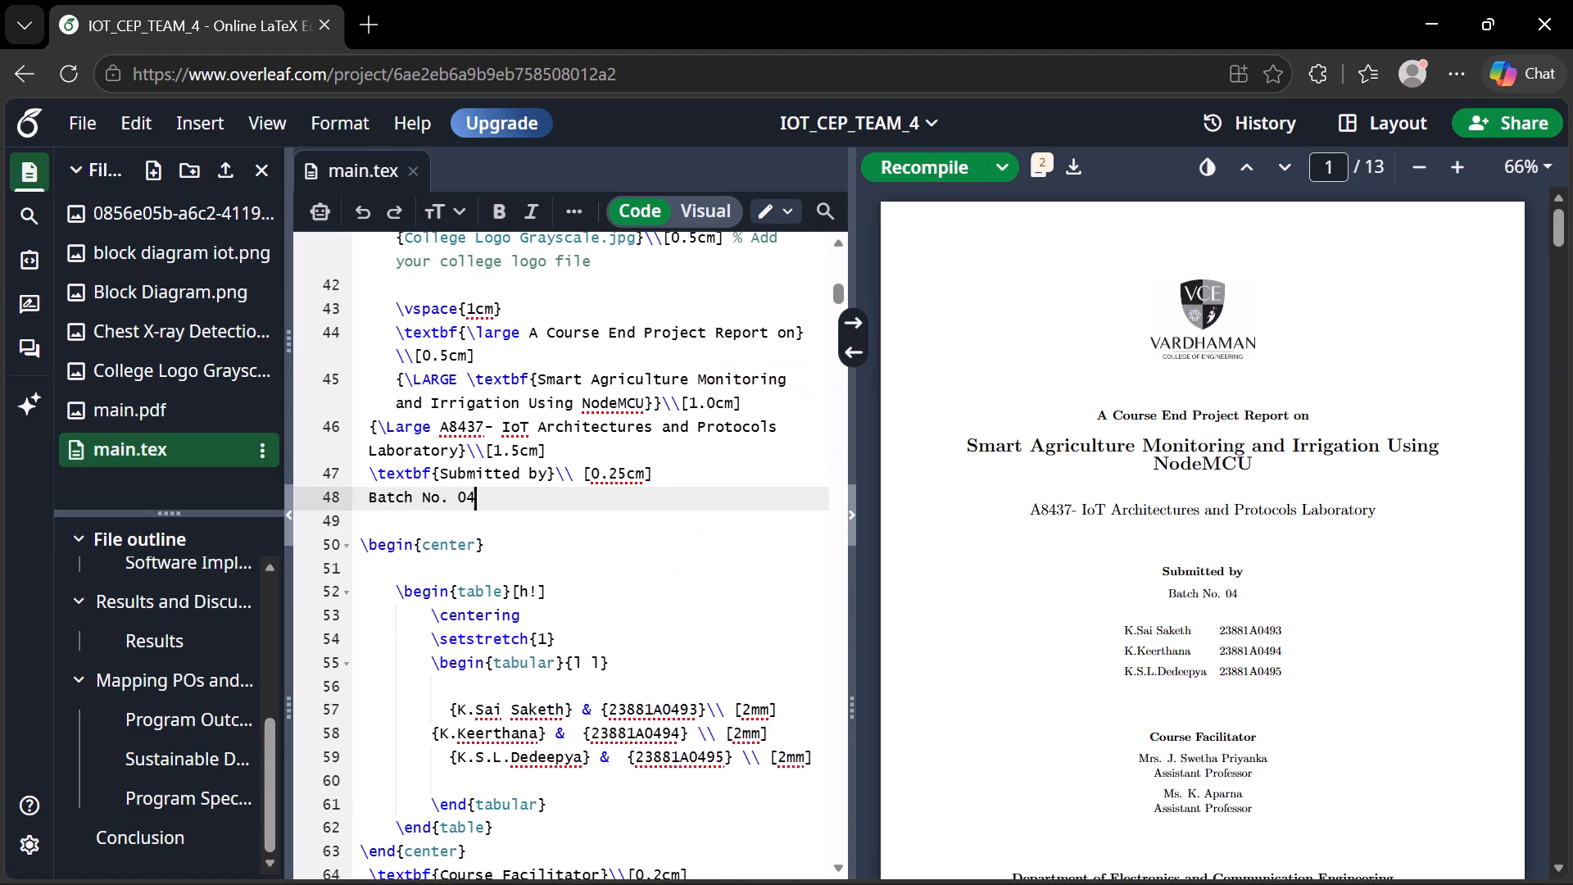
key(BackSpace)
key(BackSpace)
text(10)
Replace the title-page project title with "IoT-Based Chest X-ray Pulmonary Disease Detection and Remote Monitoring System" from the ChatGPT reply, and recompile the report.
click(797, 770)
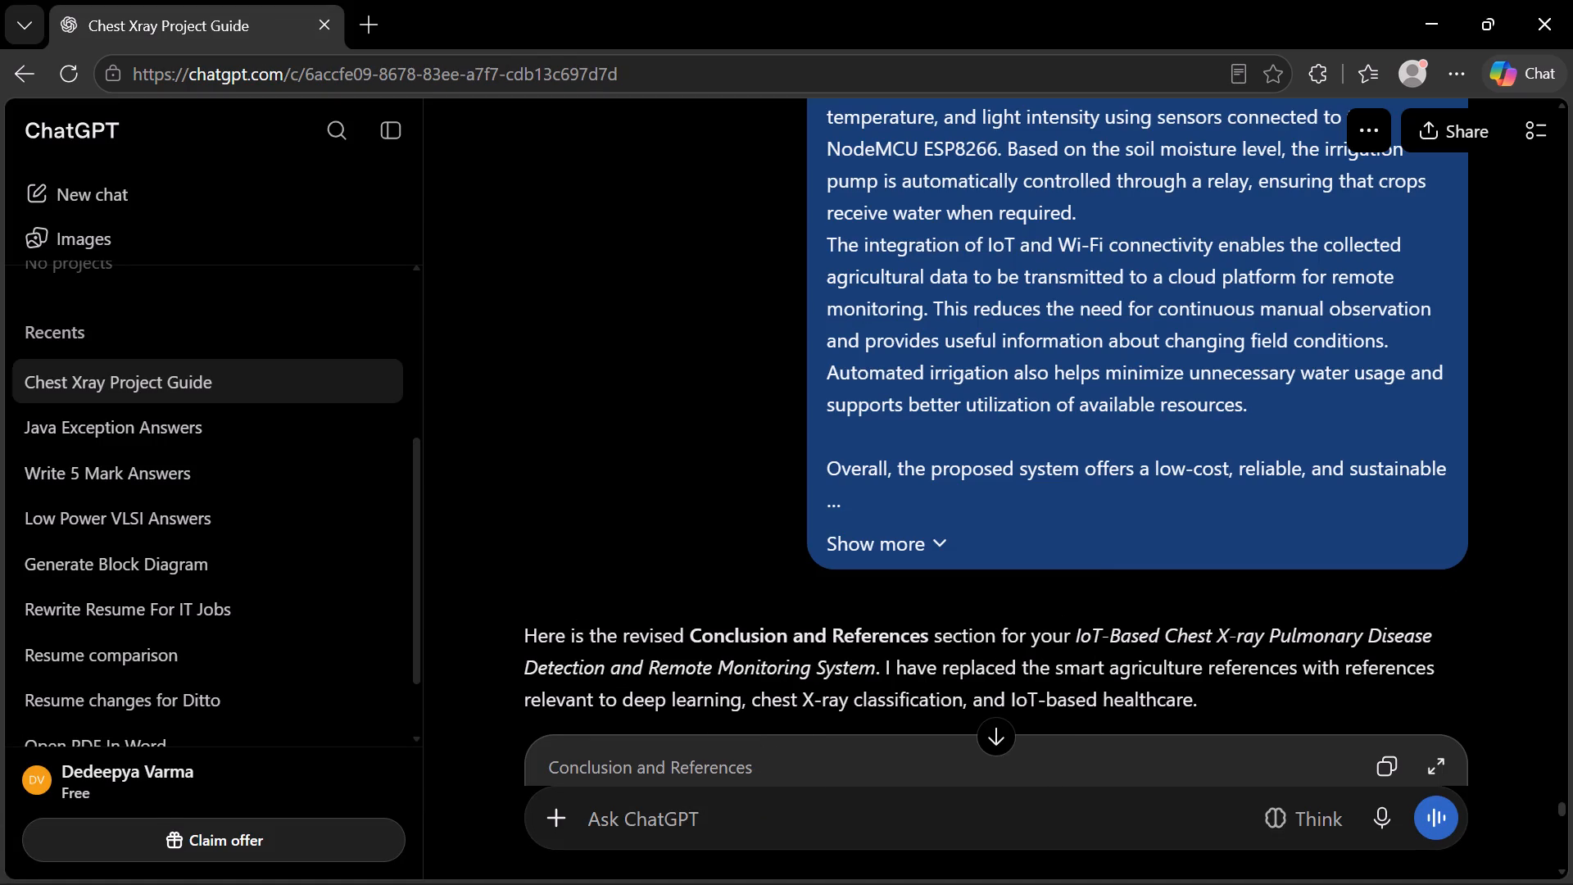
drag(1080, 636, 882, 665)
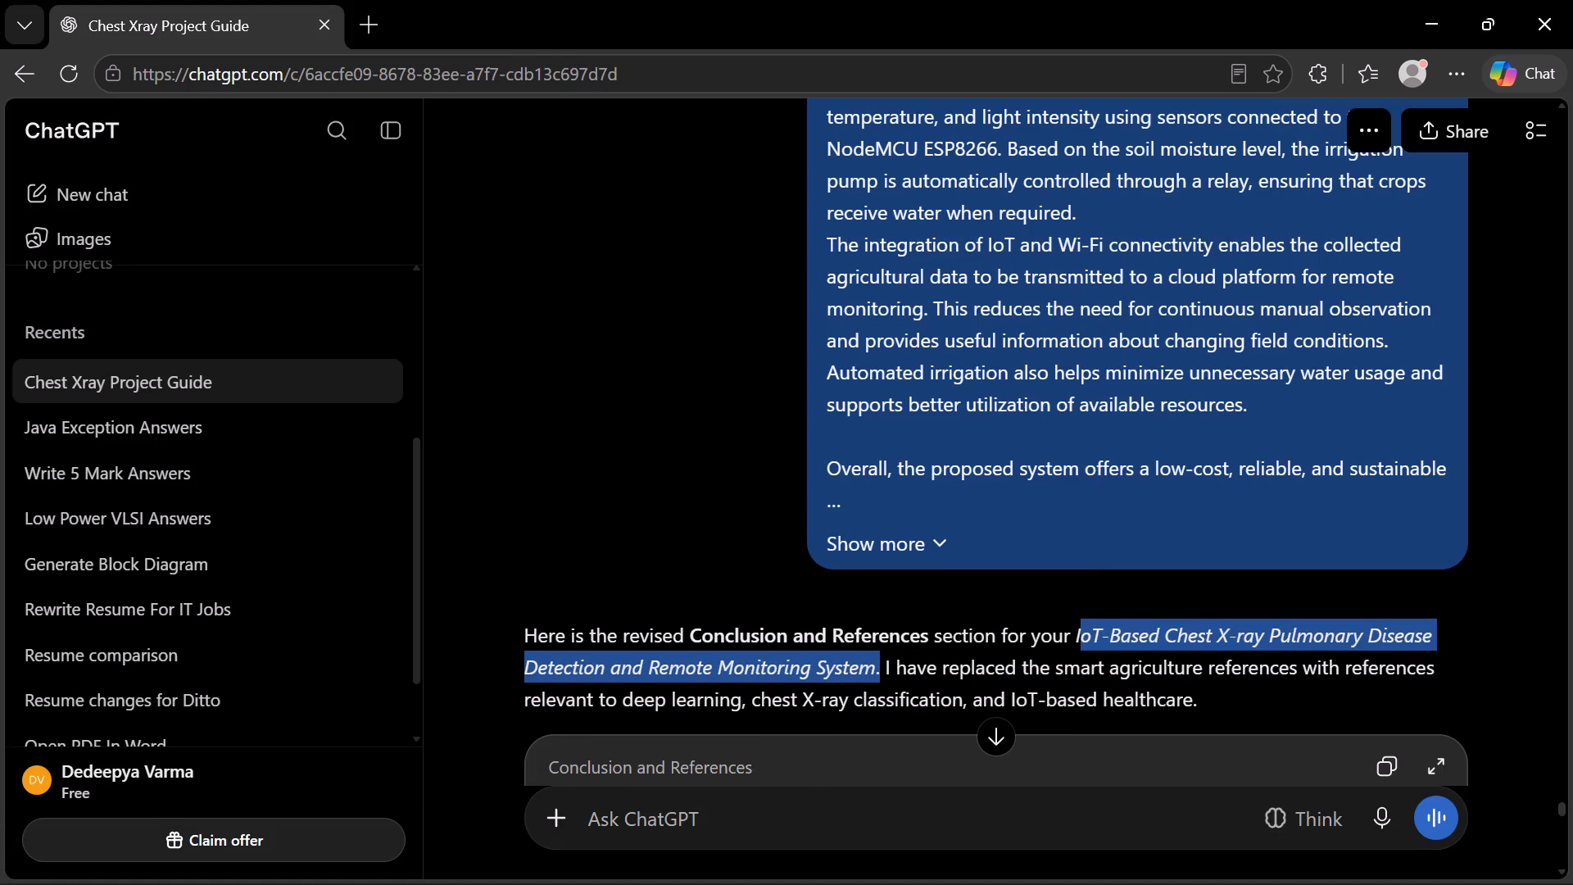
drag(882, 665, 874, 666)
click(929, 574)
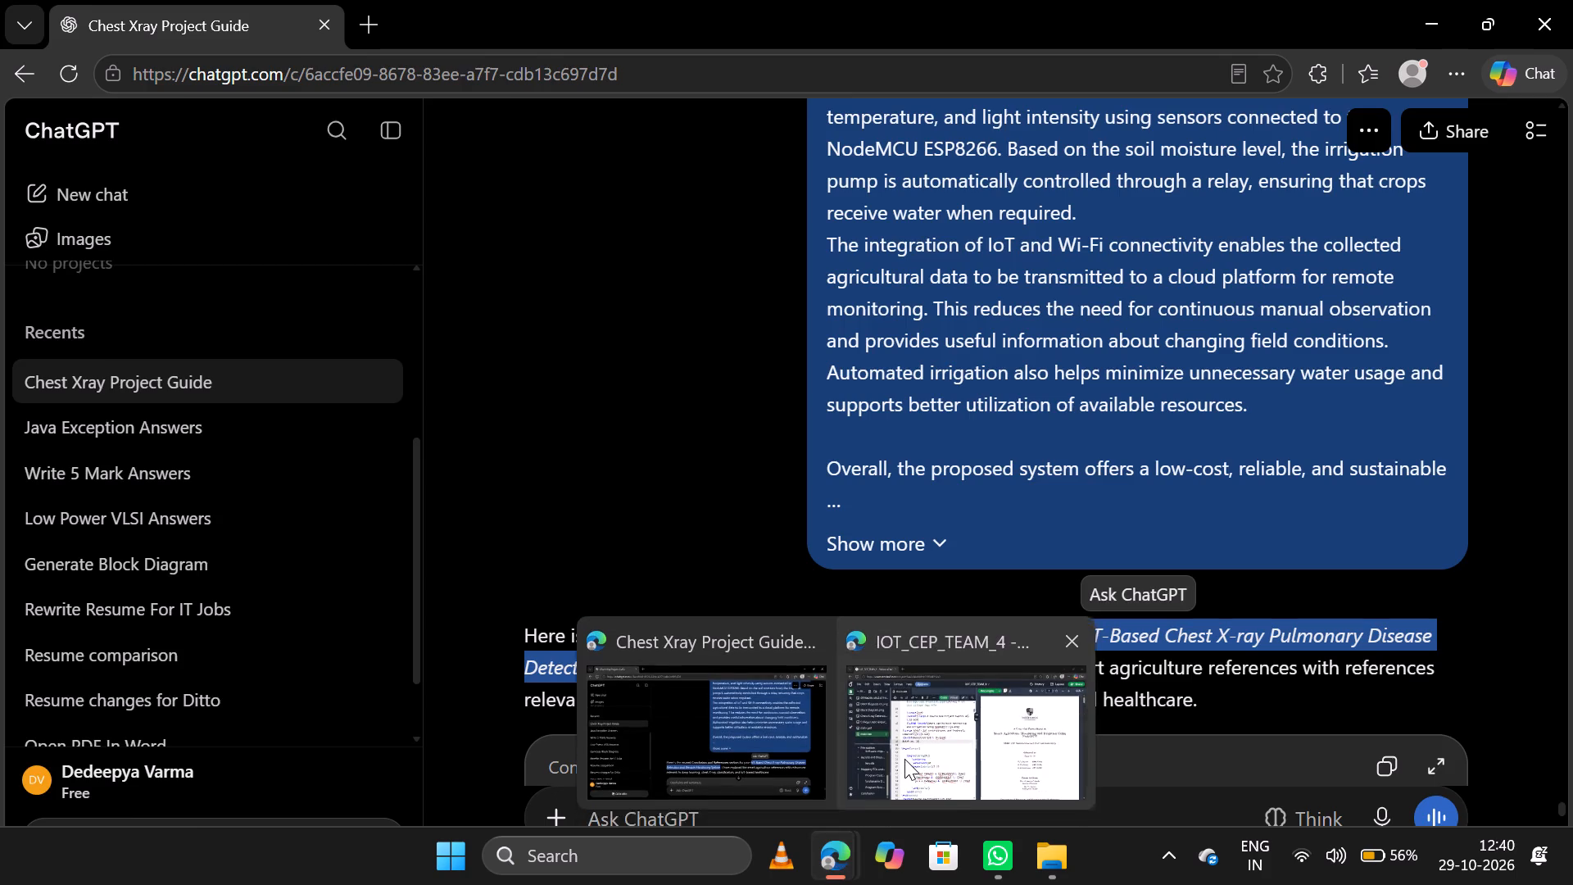
click(904, 759)
click(539, 382)
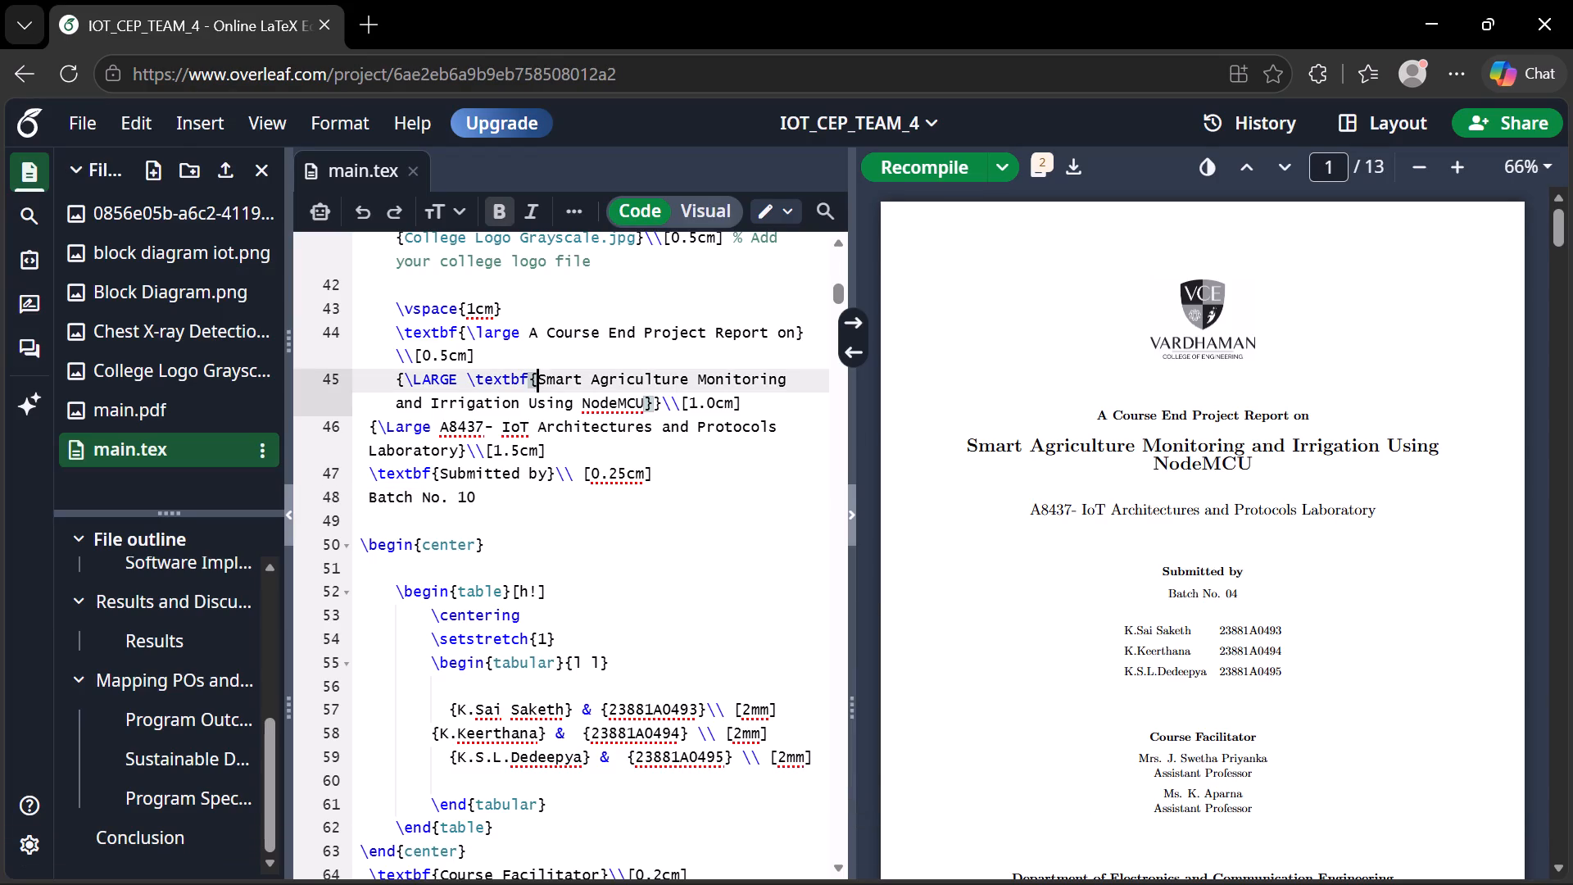
drag(539, 382, 628, 400)
key(ctrl+v)
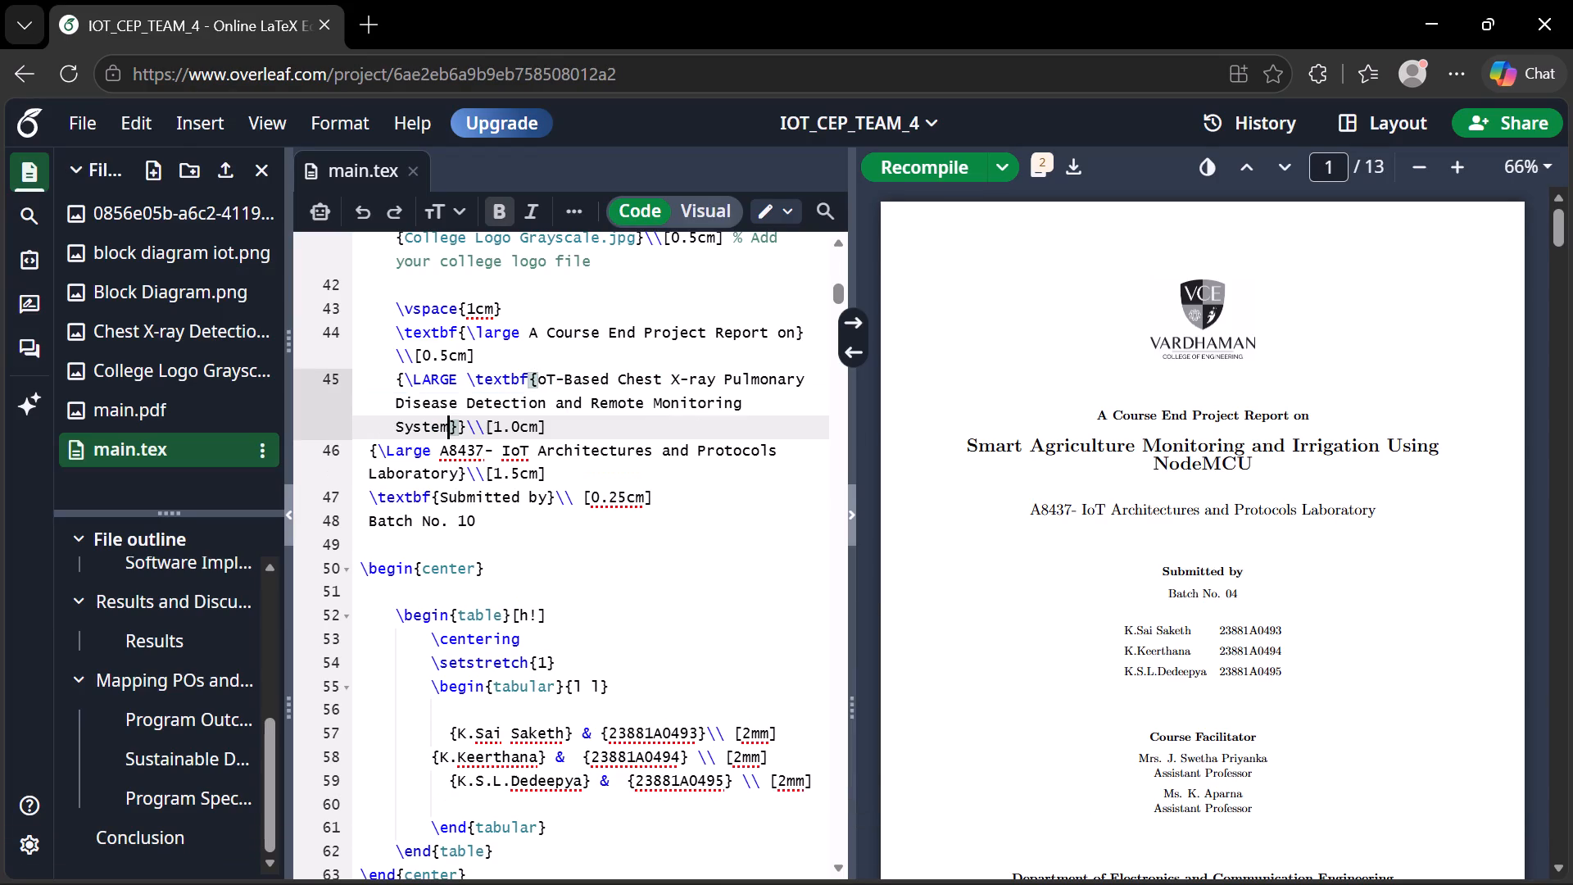
click(541, 385)
key(ctrl+s)
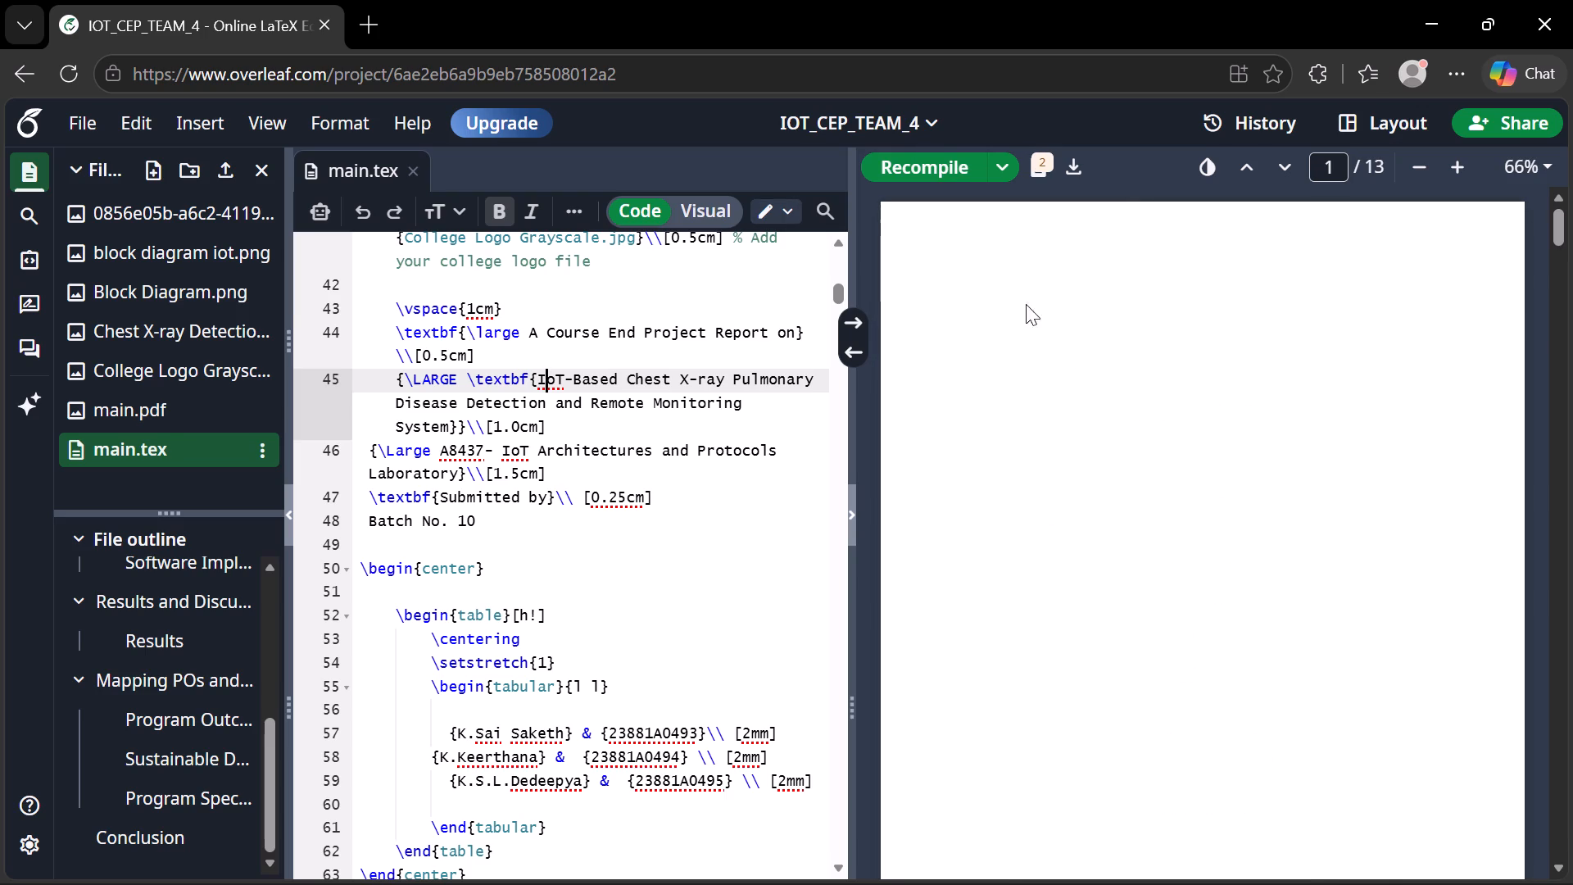
Check the title page, table of contents and Abstract in the recompiled PDF.
scroll(1167, 536, down, 3)
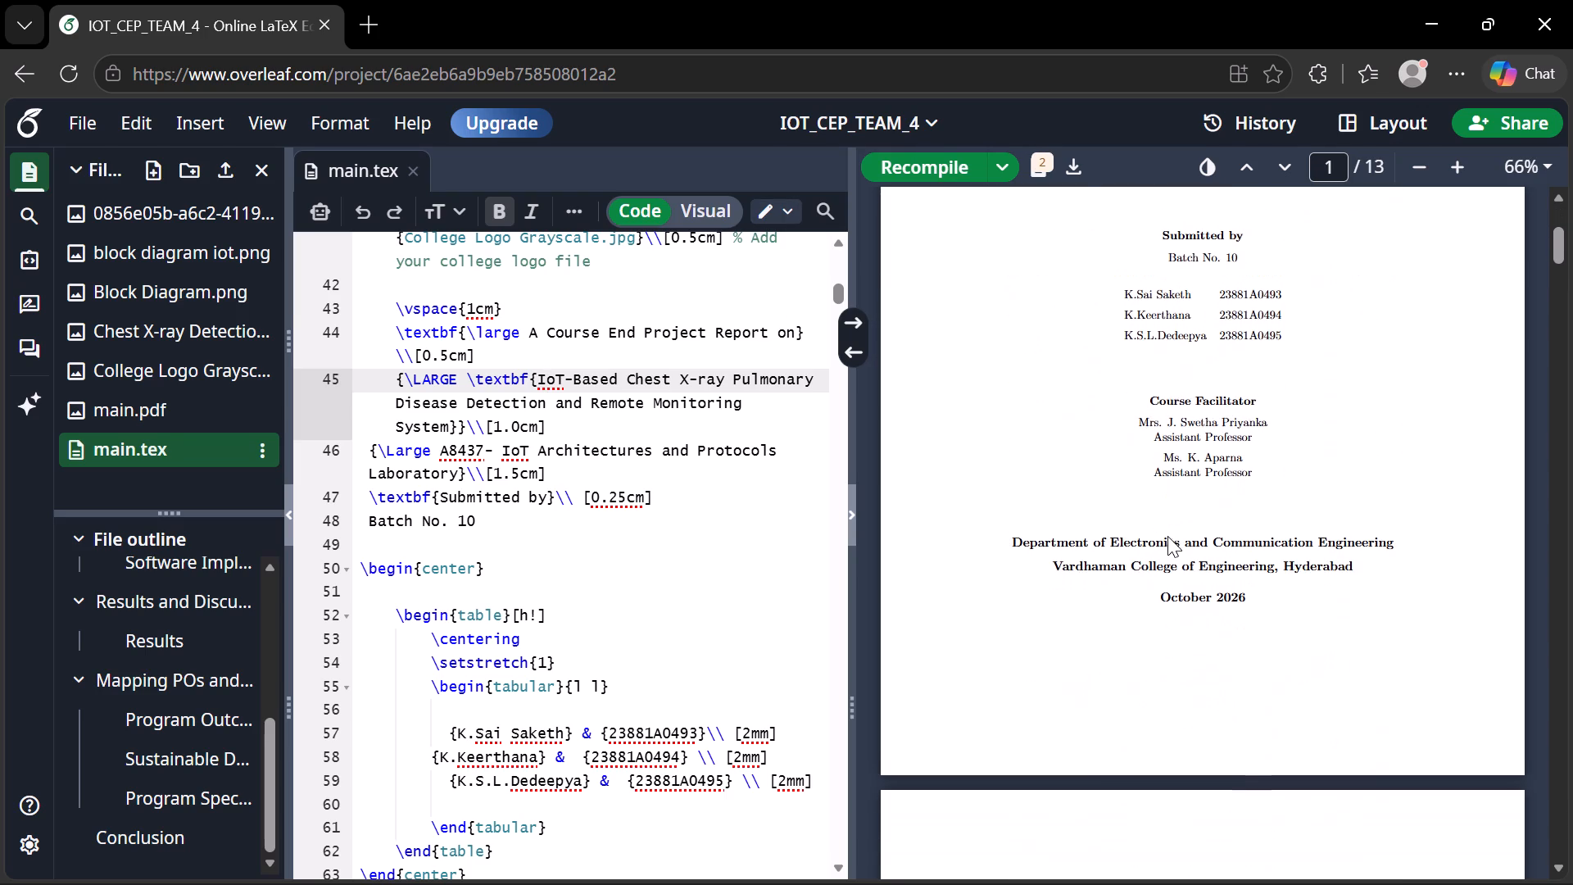
scroll(1167, 536, down, 6)
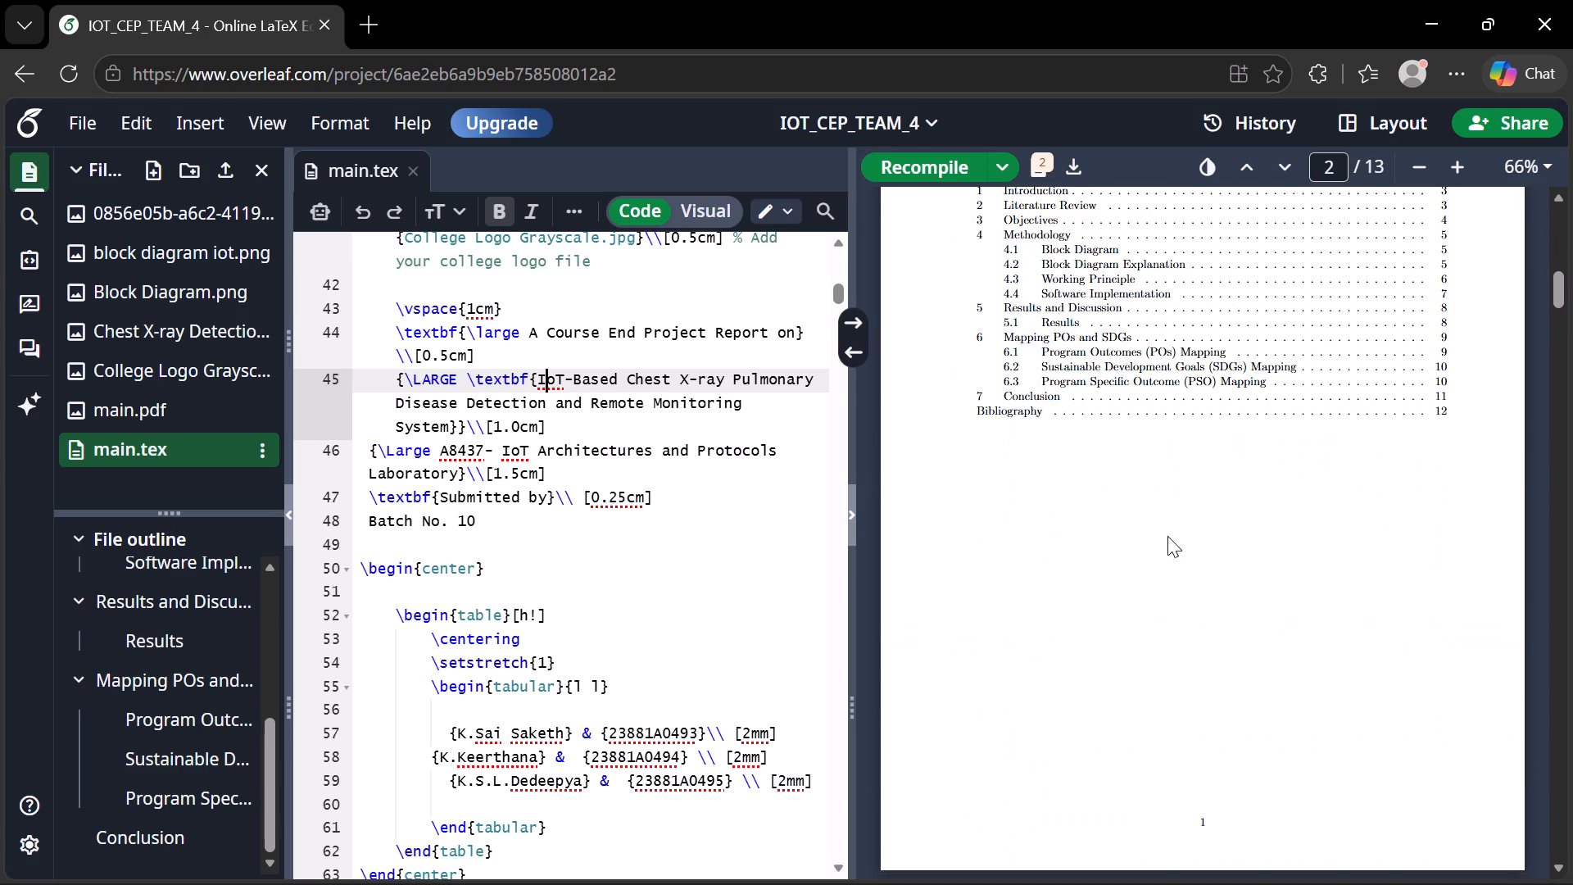
scroll(1167, 536, down, 2)
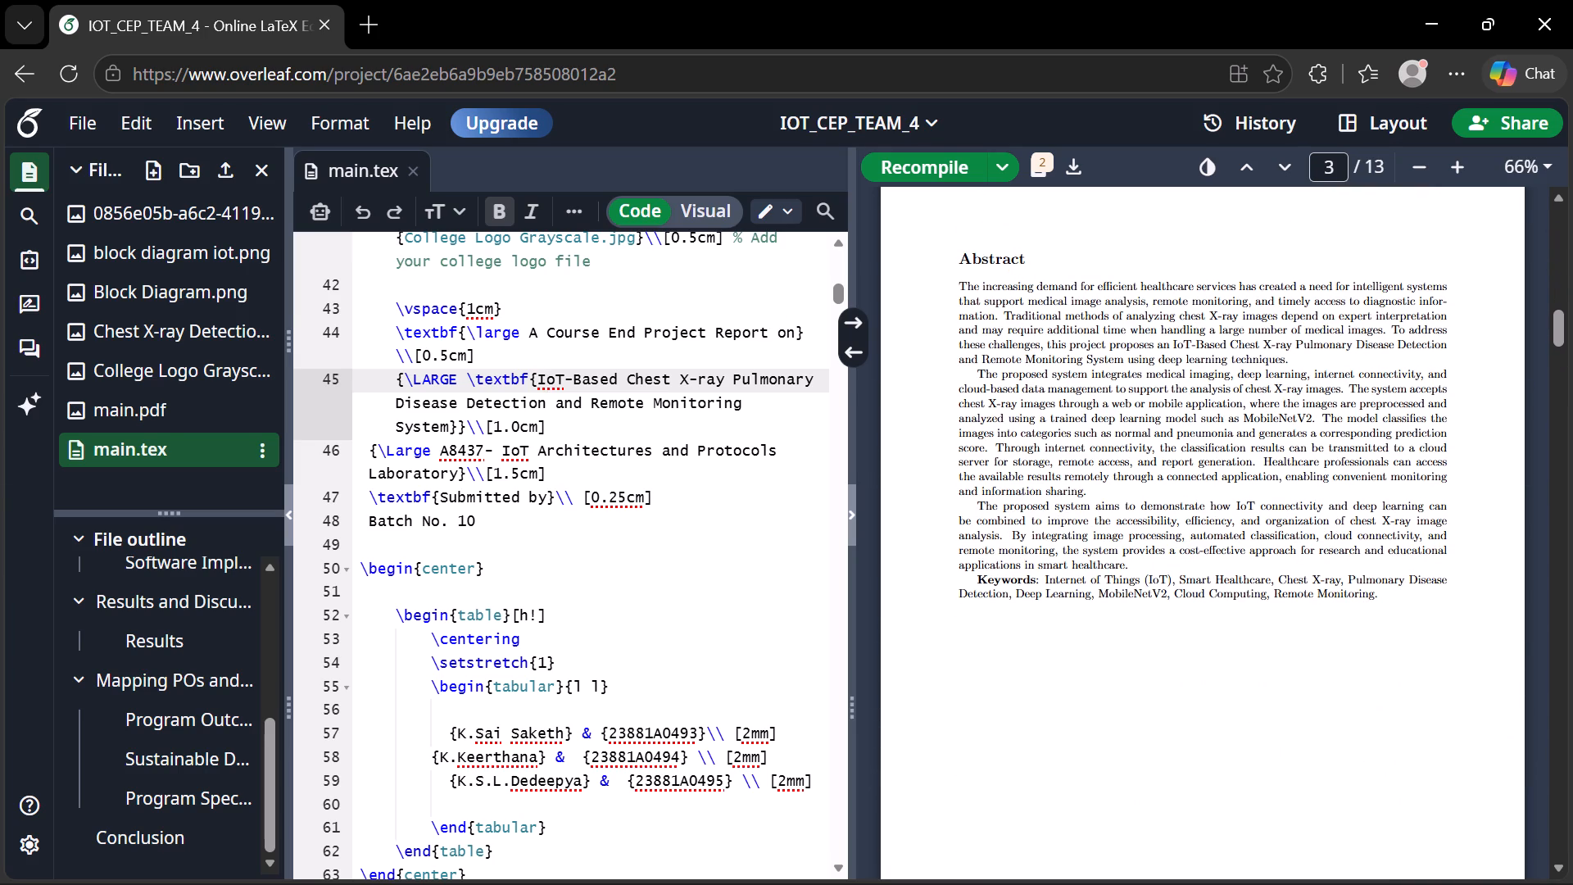
drag(0, 514, 0, 545)
scroll(0, 545, up, 1)
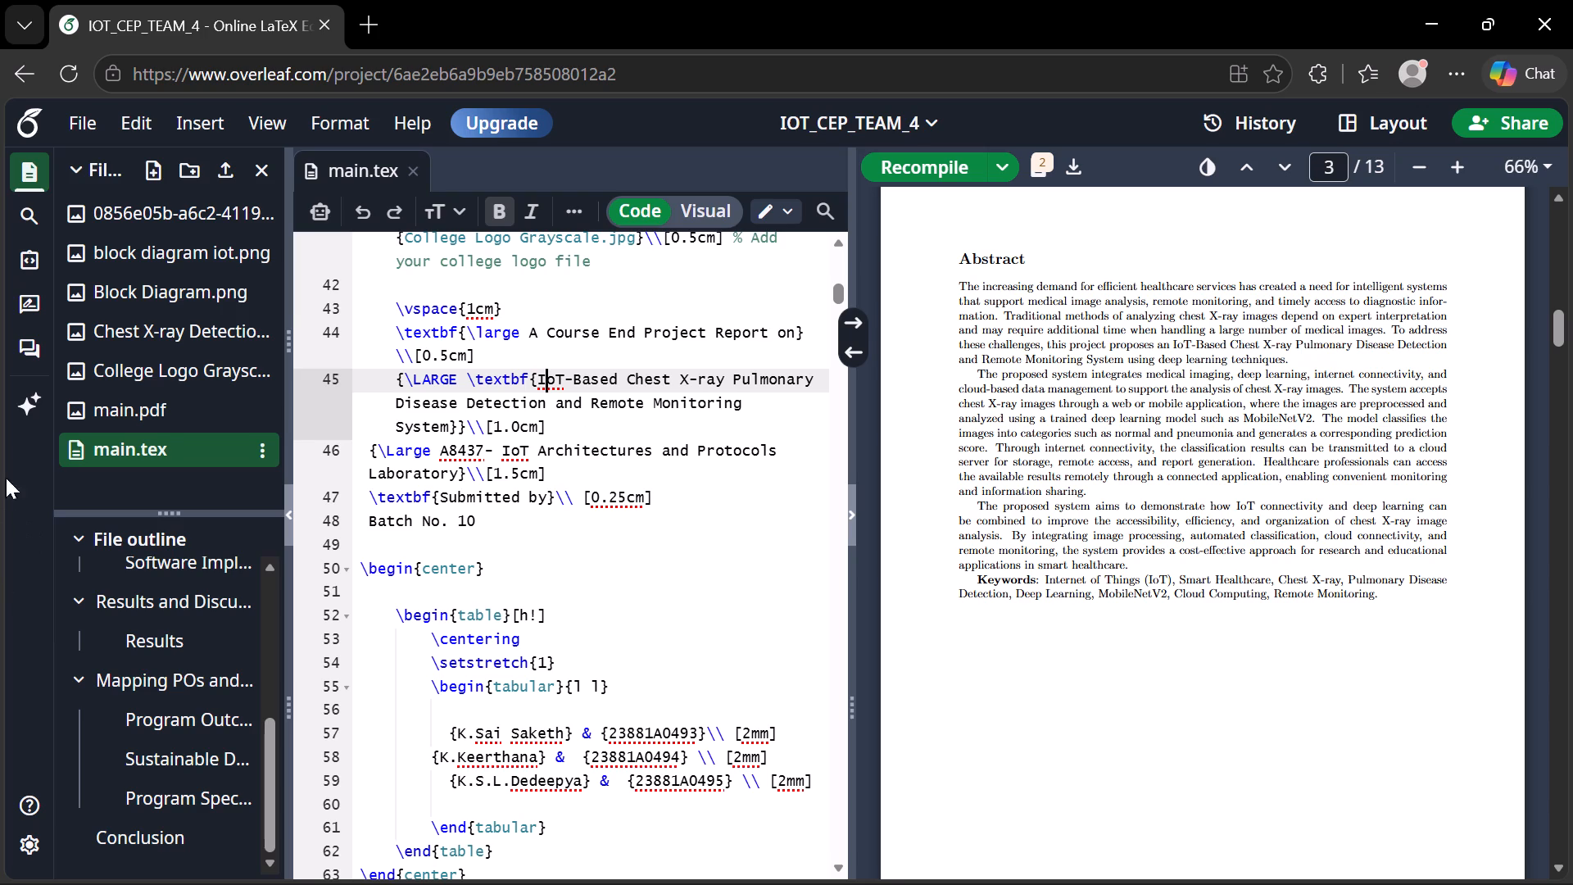
click(889, 596)
scroll(938, 590, up, 6)
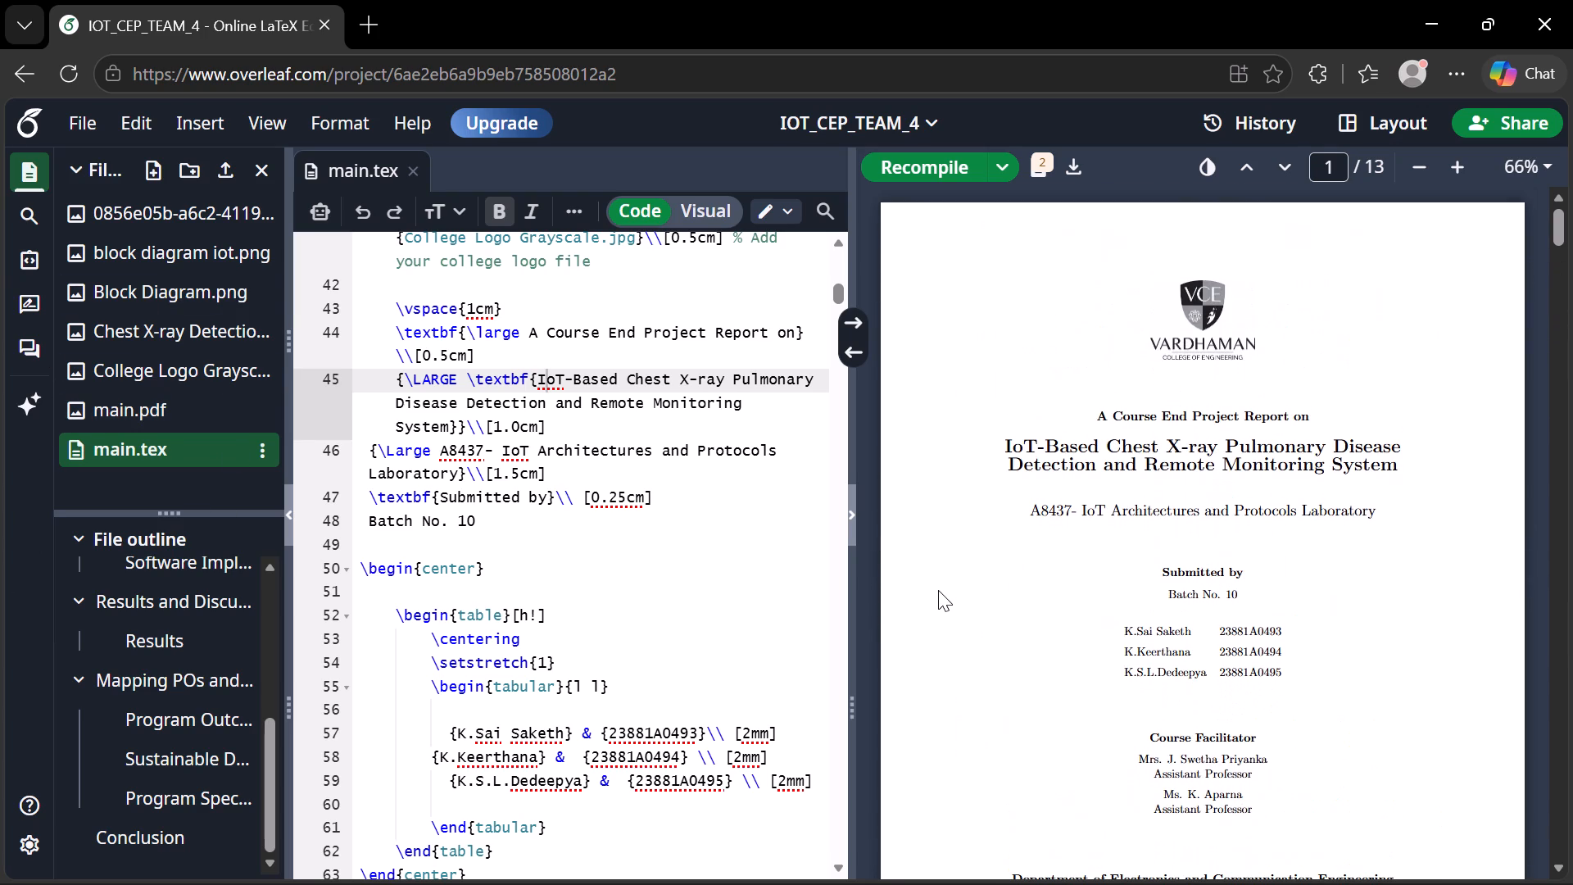
scroll(938, 590, down, 1)
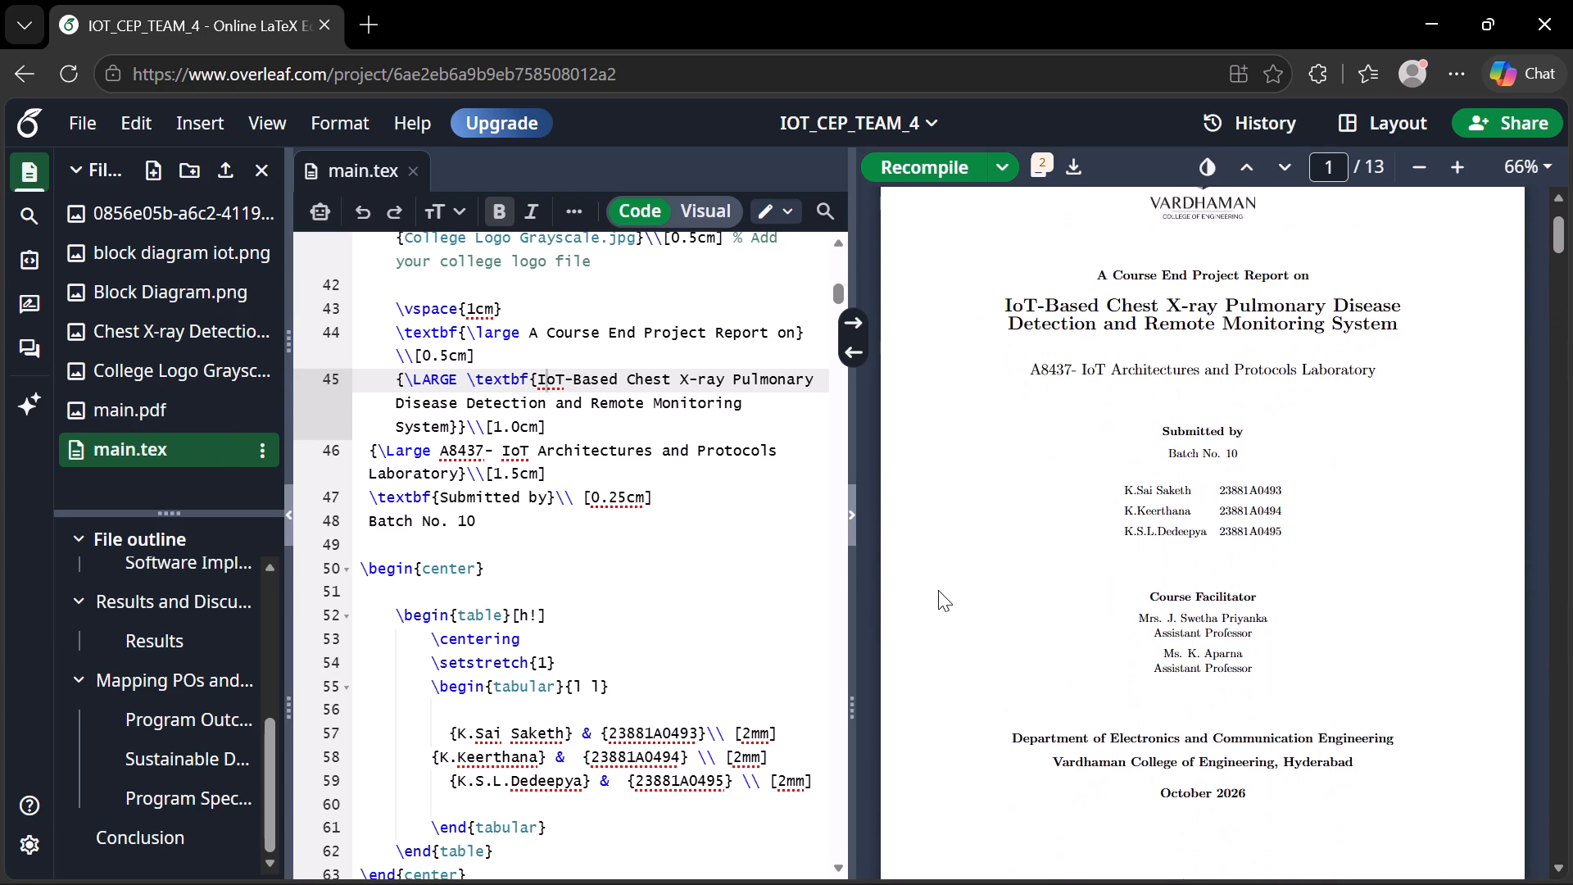
scroll(938, 590, down, 1)
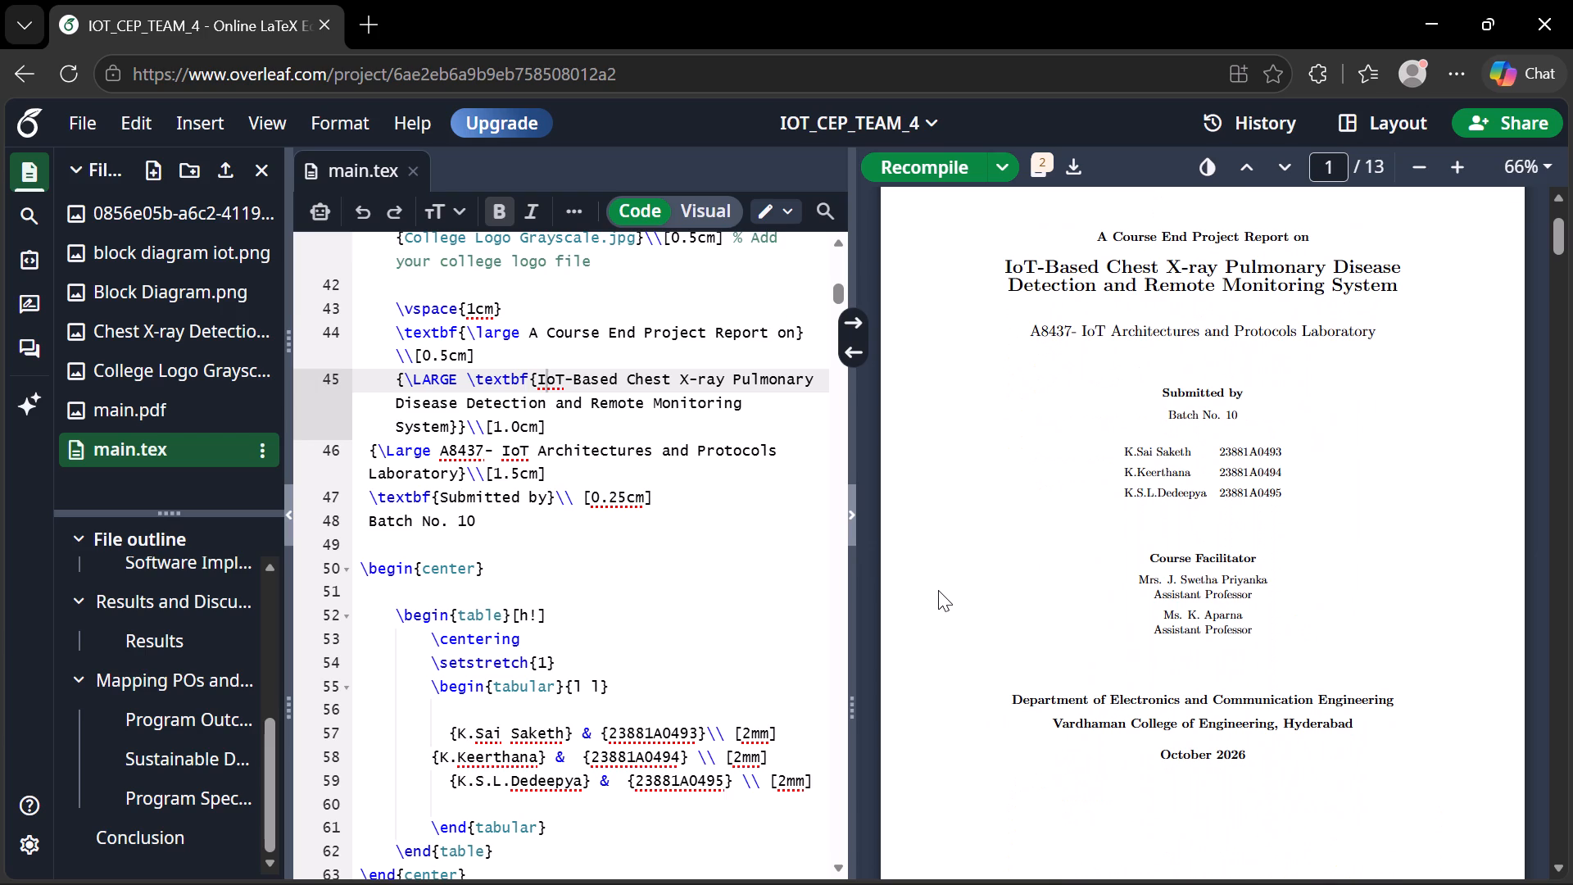
scroll(938, 590, down, 1)
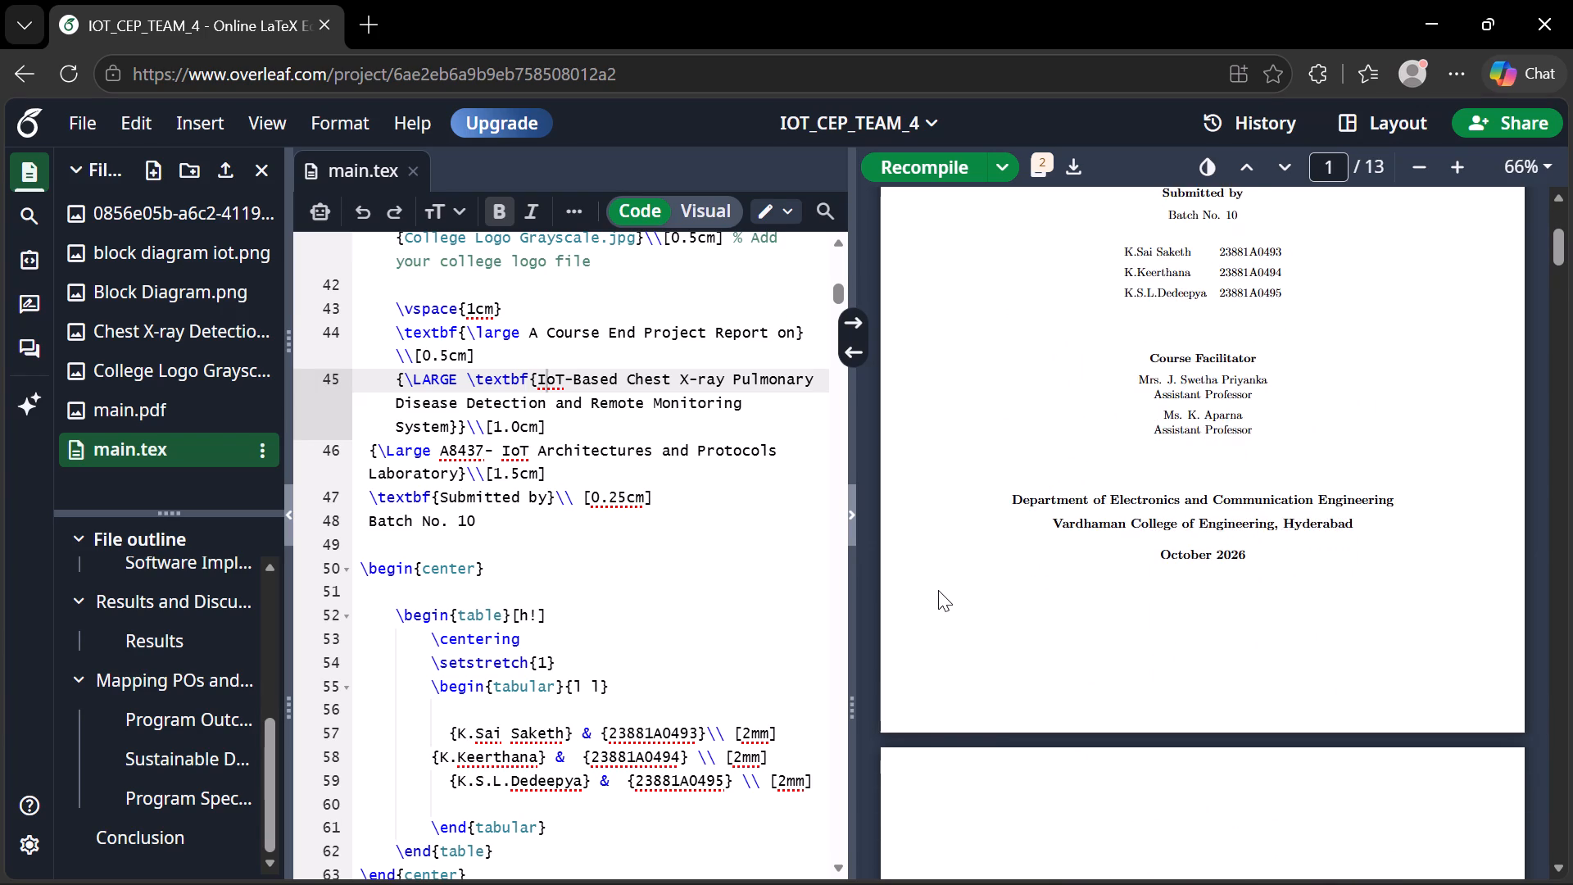
scroll(938, 590, down, 3)
scroll(938, 590, up, 4)
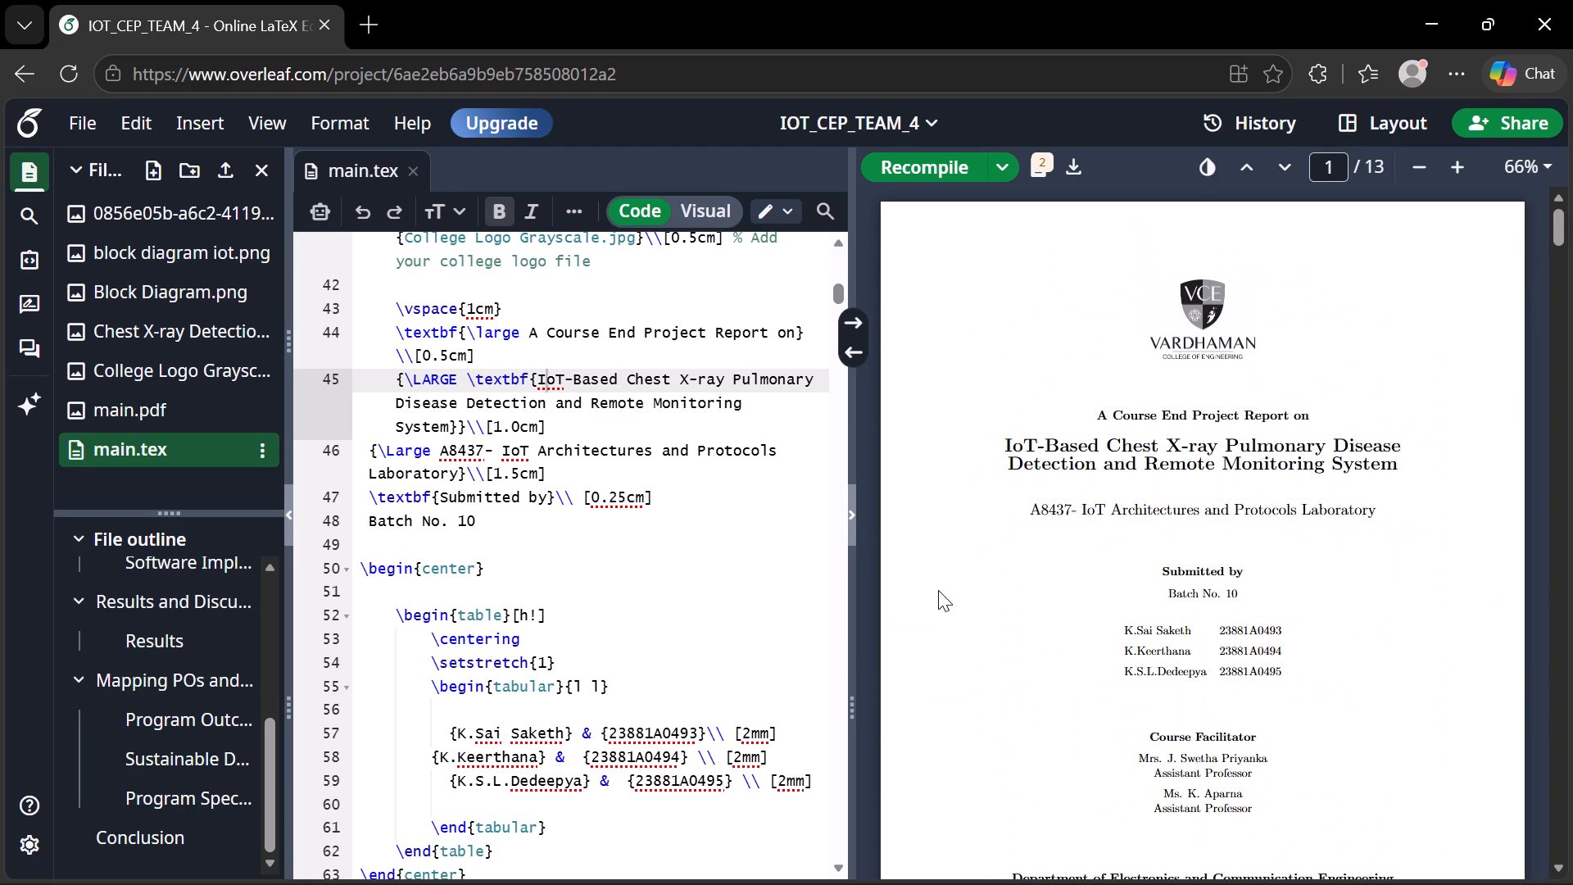
scroll(938, 590, down, 1)
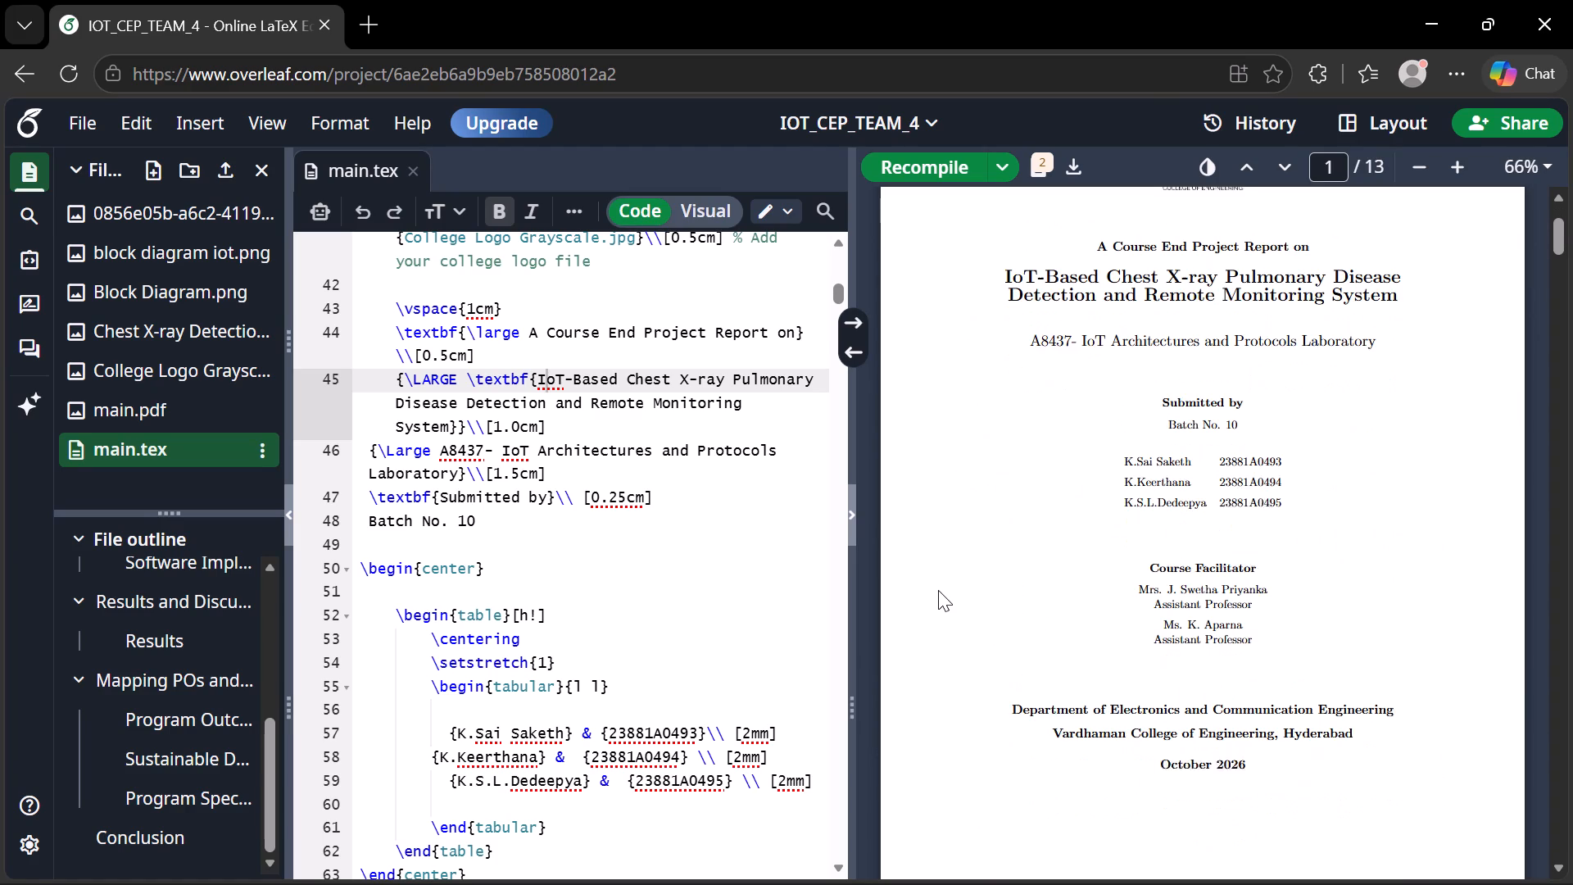
scroll(938, 590, down, 1)
scroll(938, 590, up, 3)
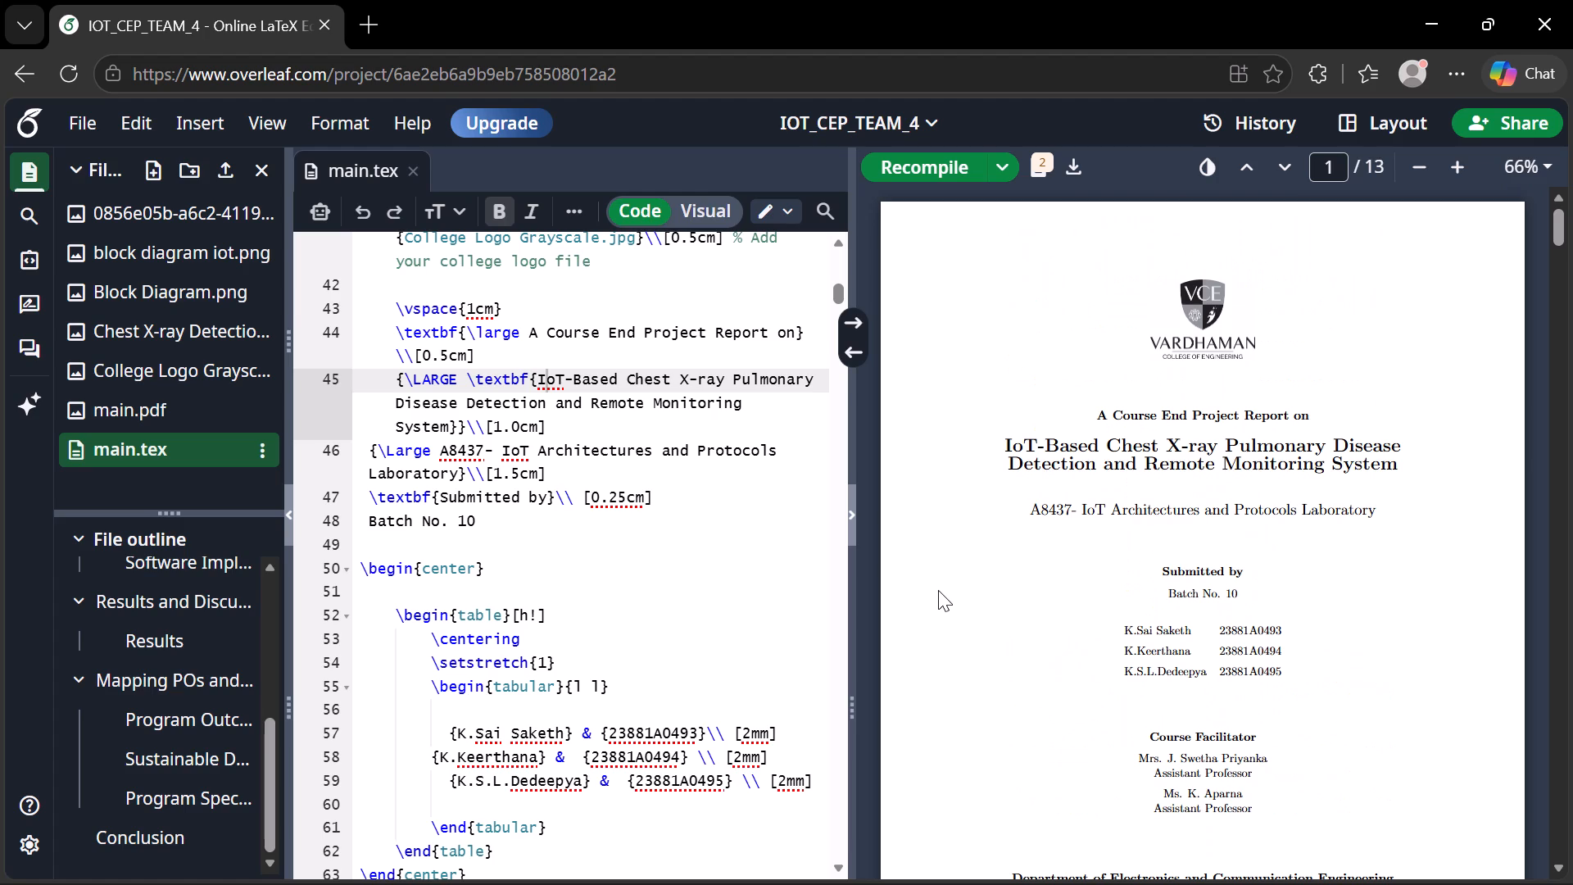
Review the PDF from the title page through the Literature Review and Objectives to the start of Methodology, checking page layout.
scroll(938, 590, down, 11)
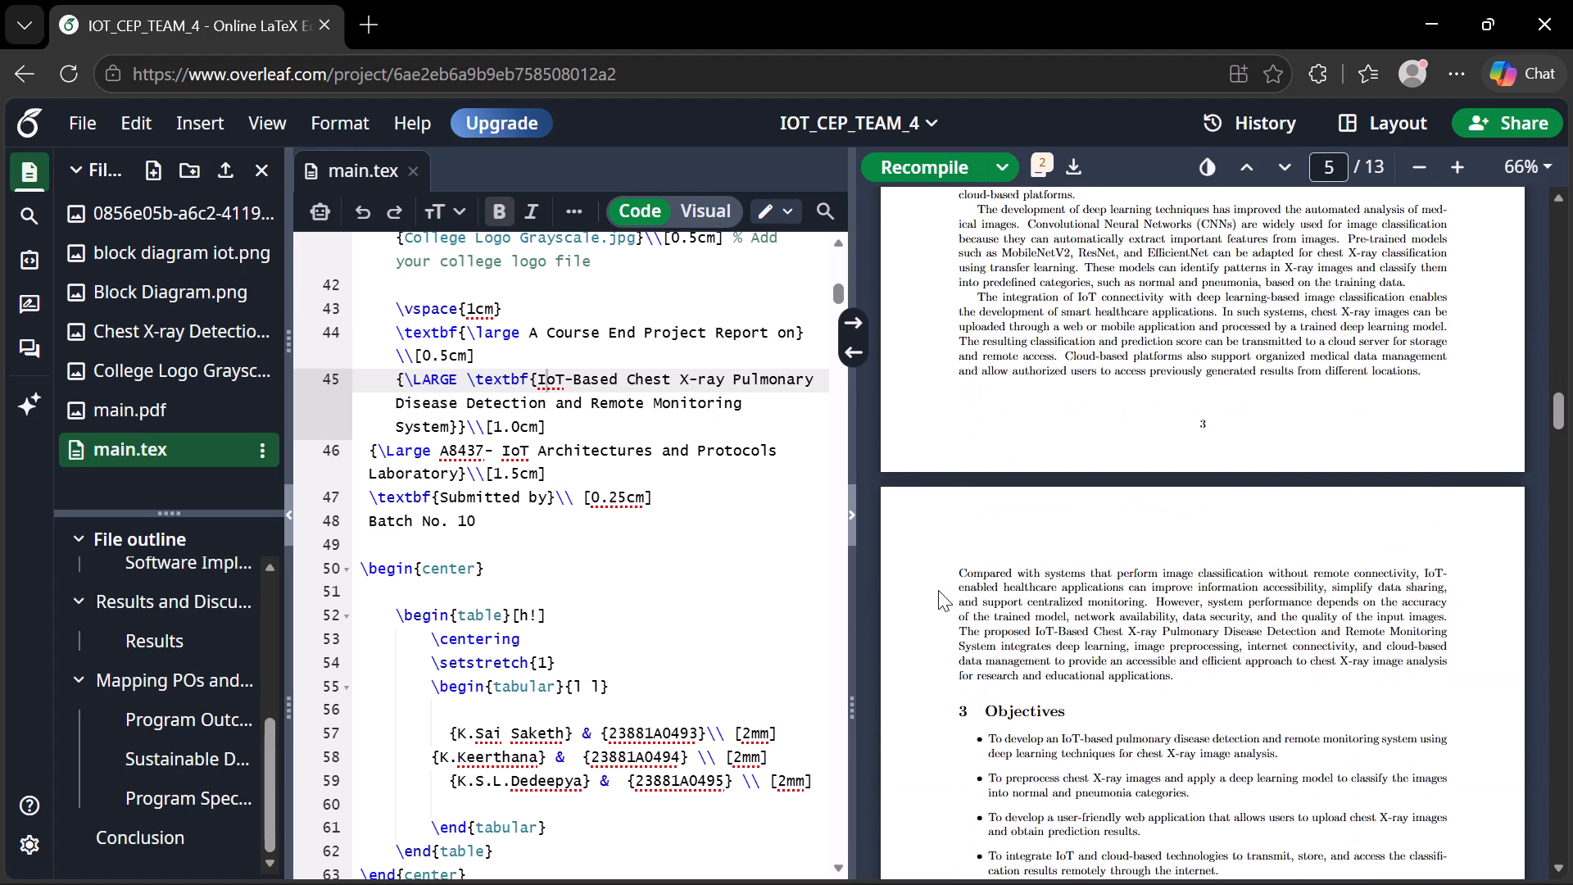
scroll(938, 590, down, 1)
scroll(938, 590, up, 1)
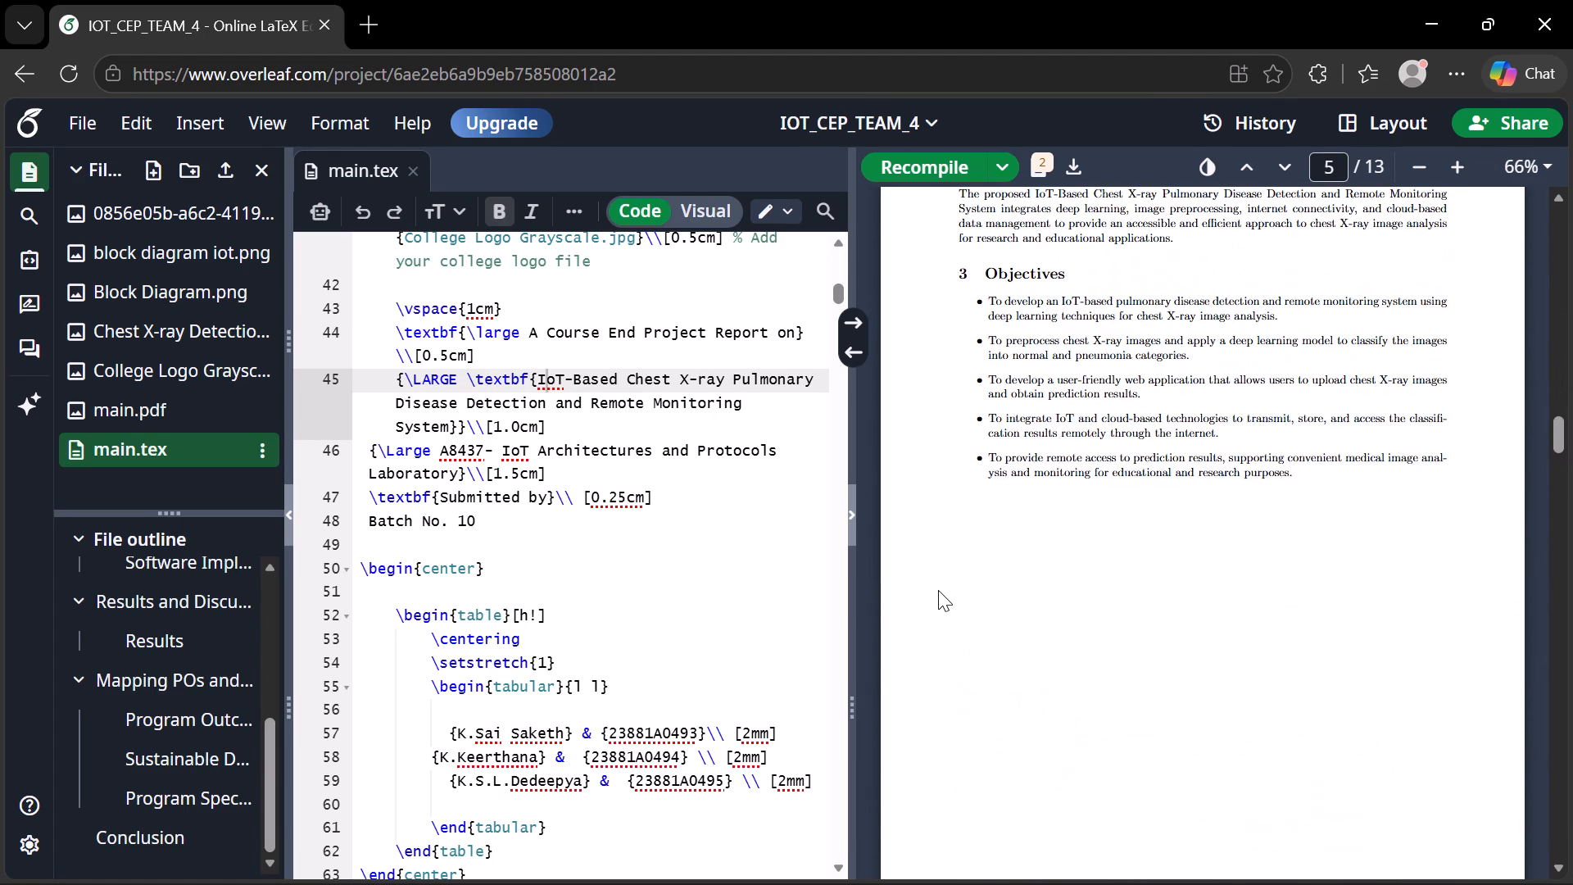
scroll(938, 590, down, 4)
scroll(938, 590, up, 4)
scroll(938, 590, down, 1)
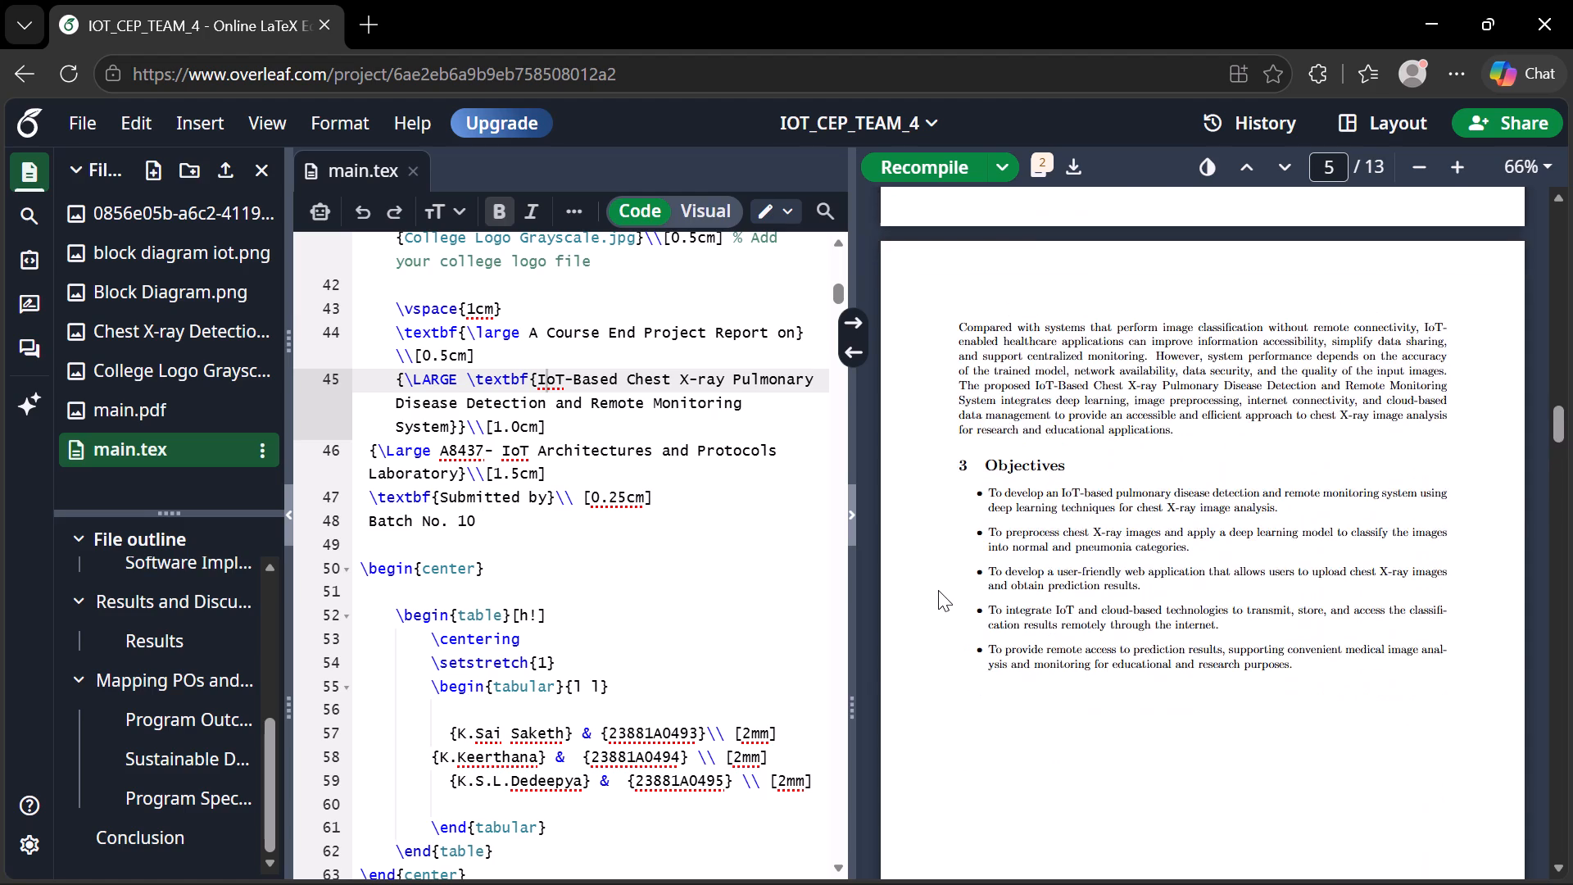
scroll(938, 590, down, 2)
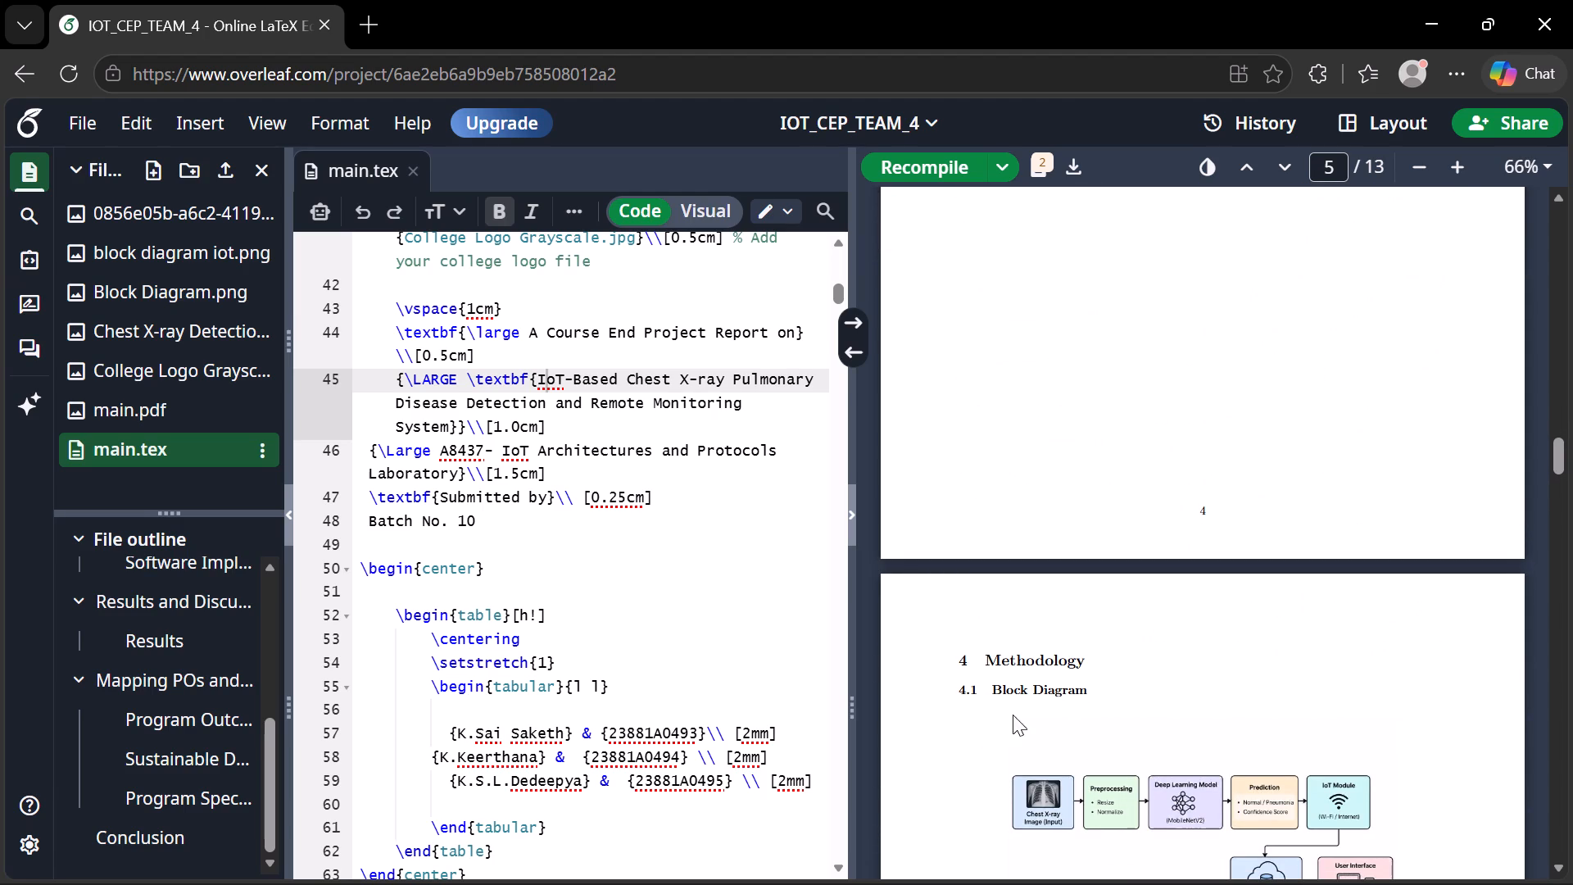
Delete the \newpage command before the Methodology section in main.tex and recompile the report.
double_click(1012, 692)
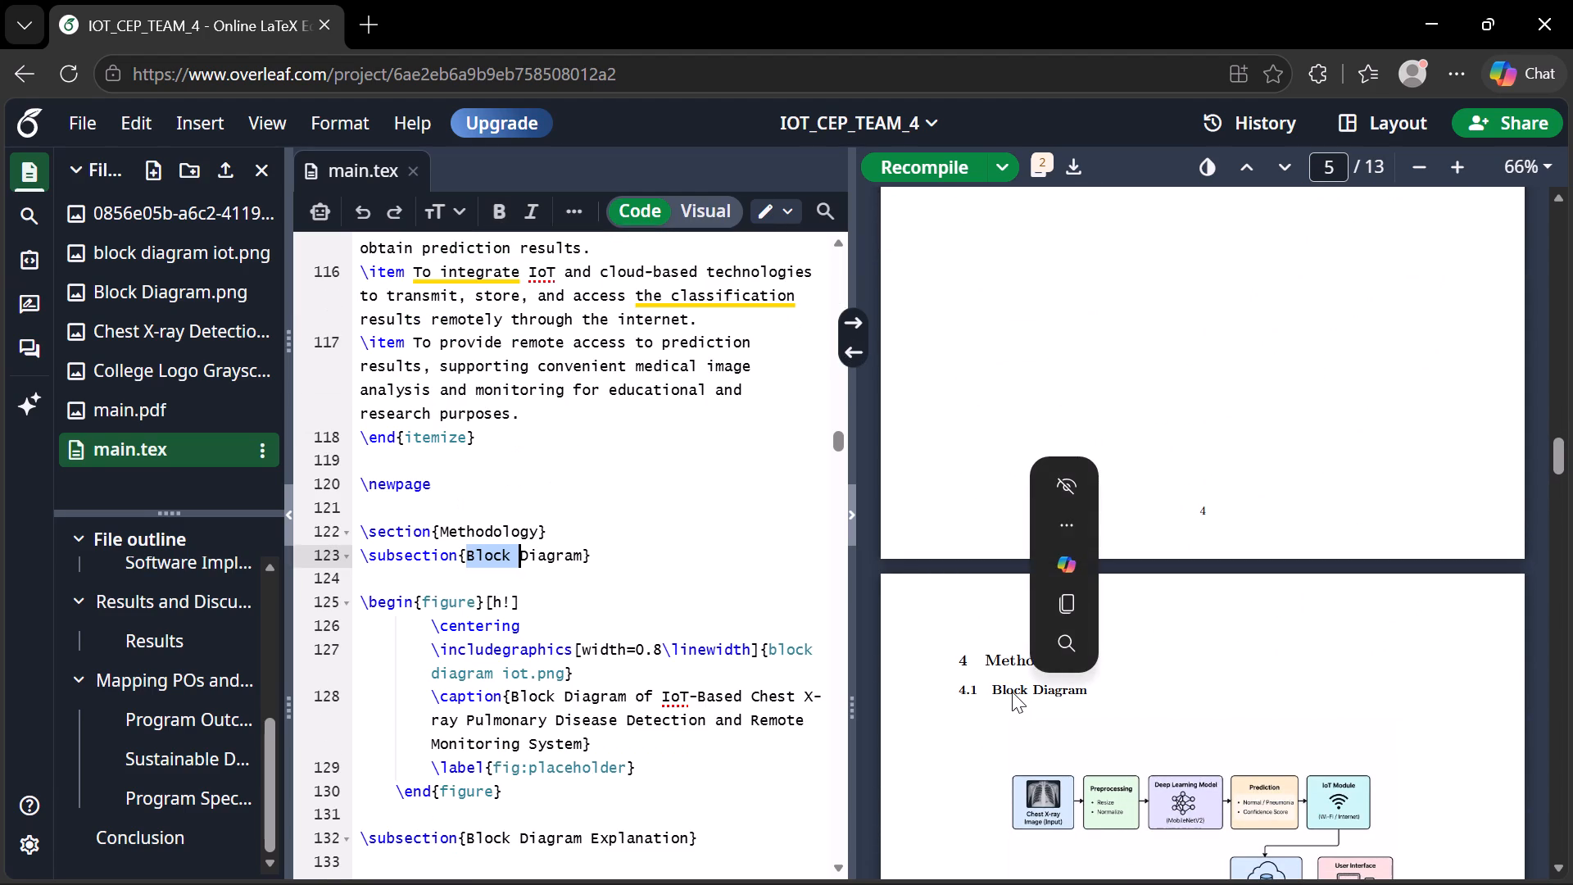
click(467, 514)
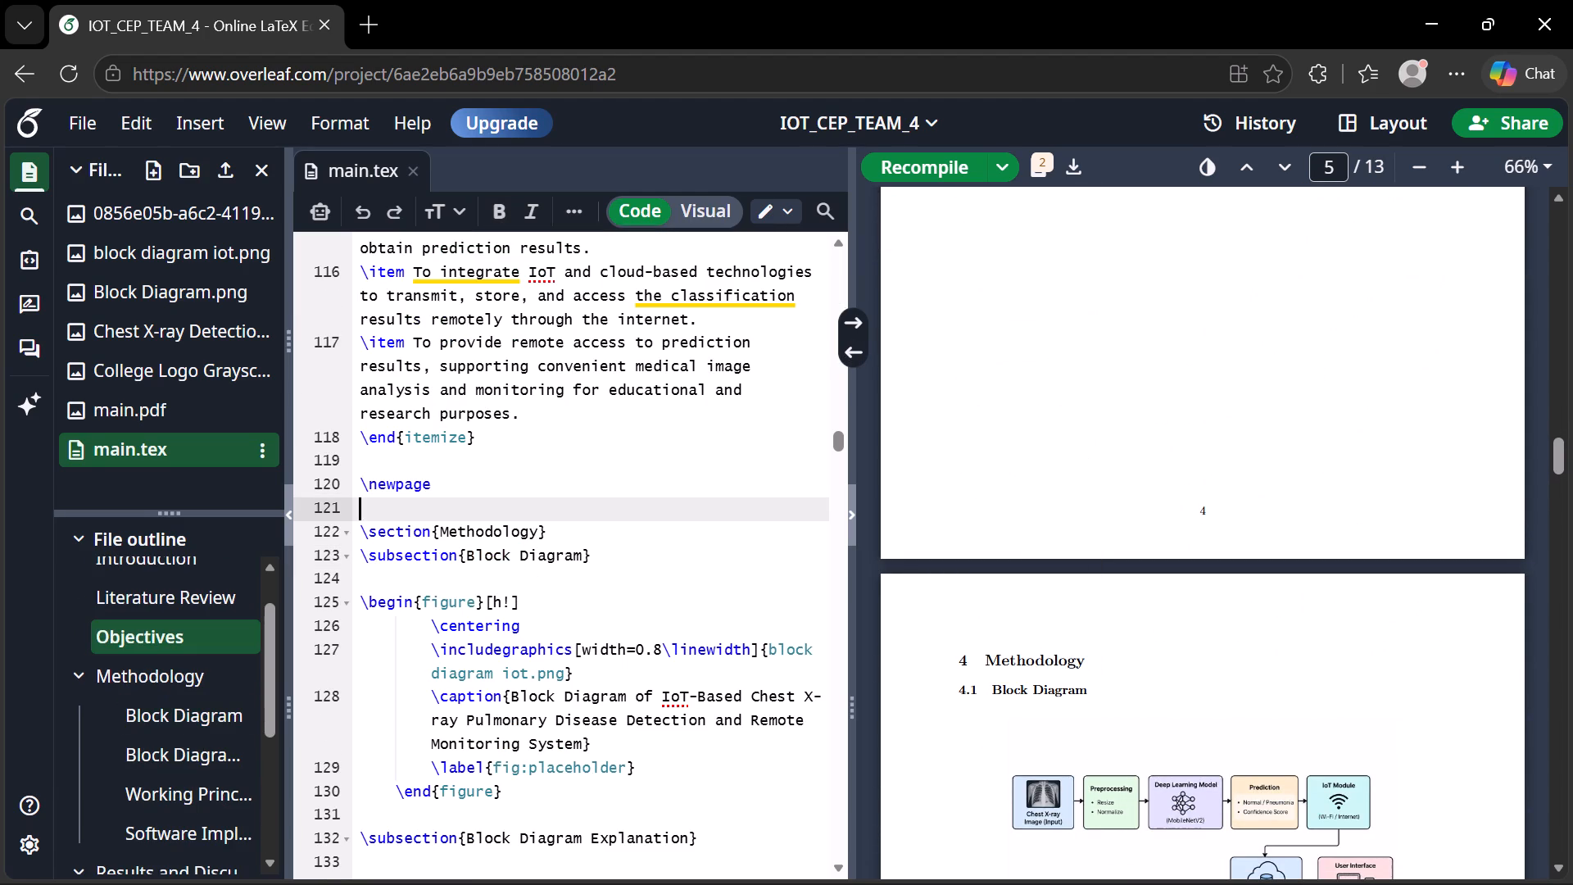
key(BackSpace)
key(BackSpace)
key(BackSpace)
key(BackSpace)
key(BackSpace)
key(BackSpace)
key(BackSpace)
key(BackSpace)
key(BackSpace)
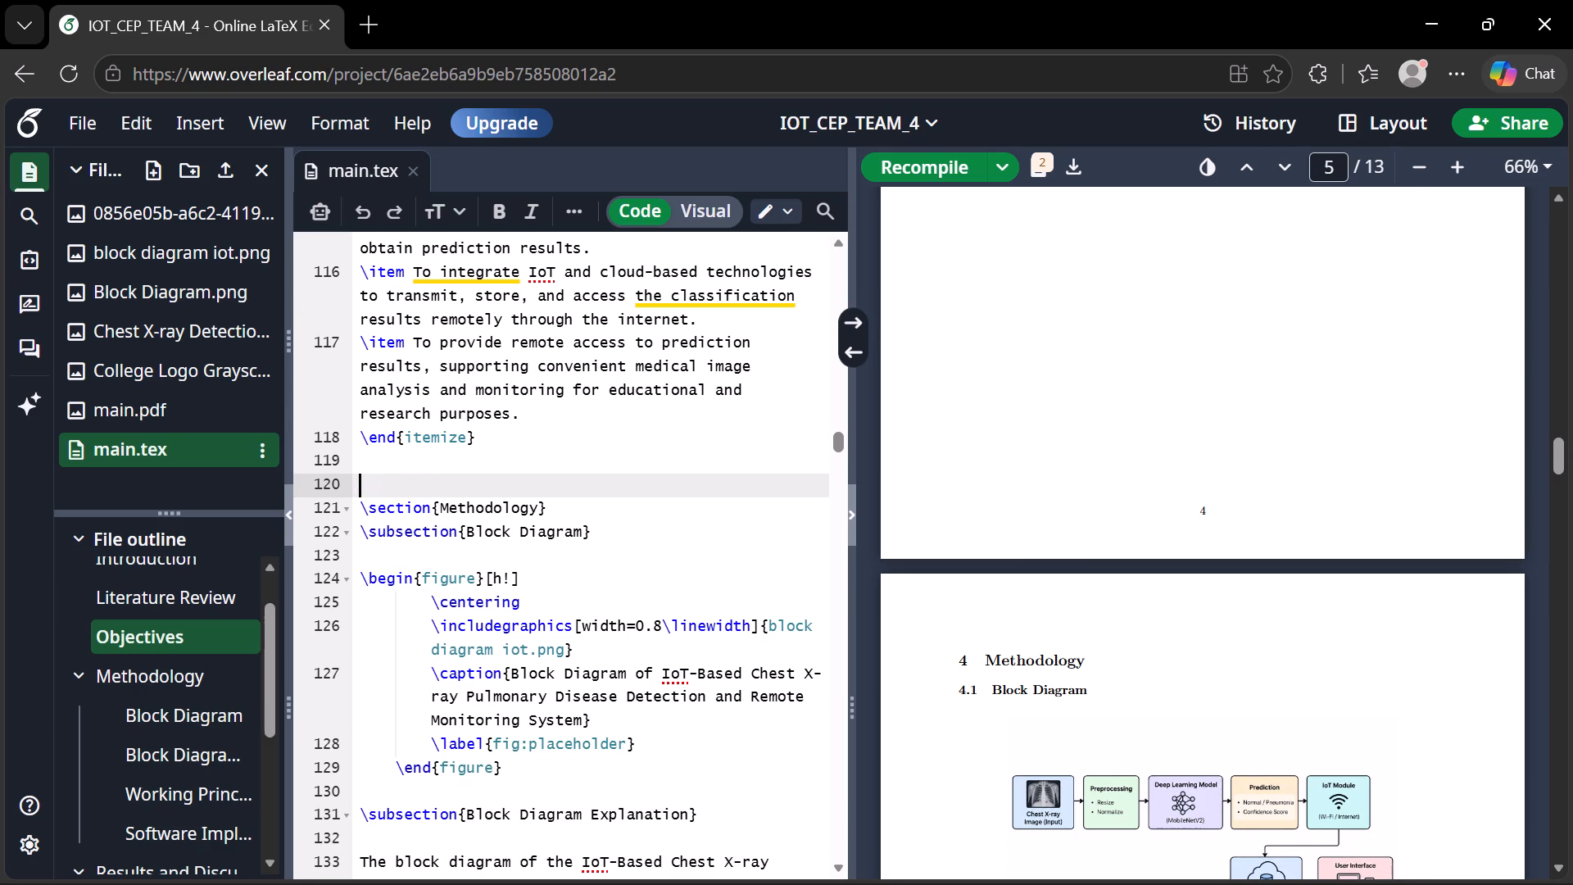
key(ctrl+s)
Review the recompiled PDF from the block diagram through Software Implementation and Results to the PO and SDG mapping tables.
scroll(1022, 739, up, 2)
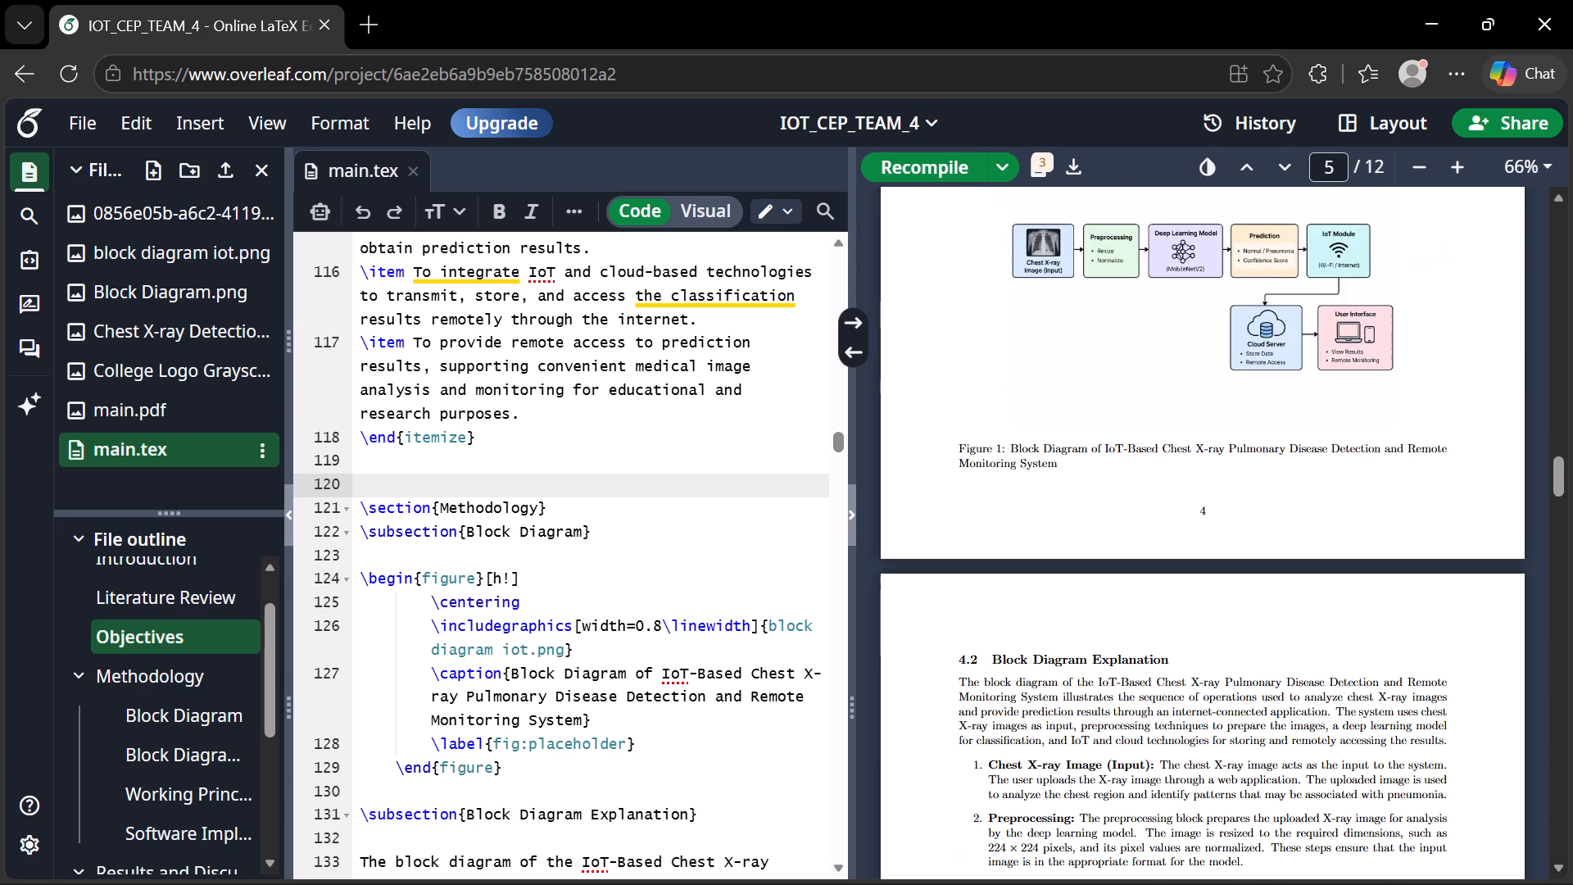
scroll(1022, 739, down, 3)
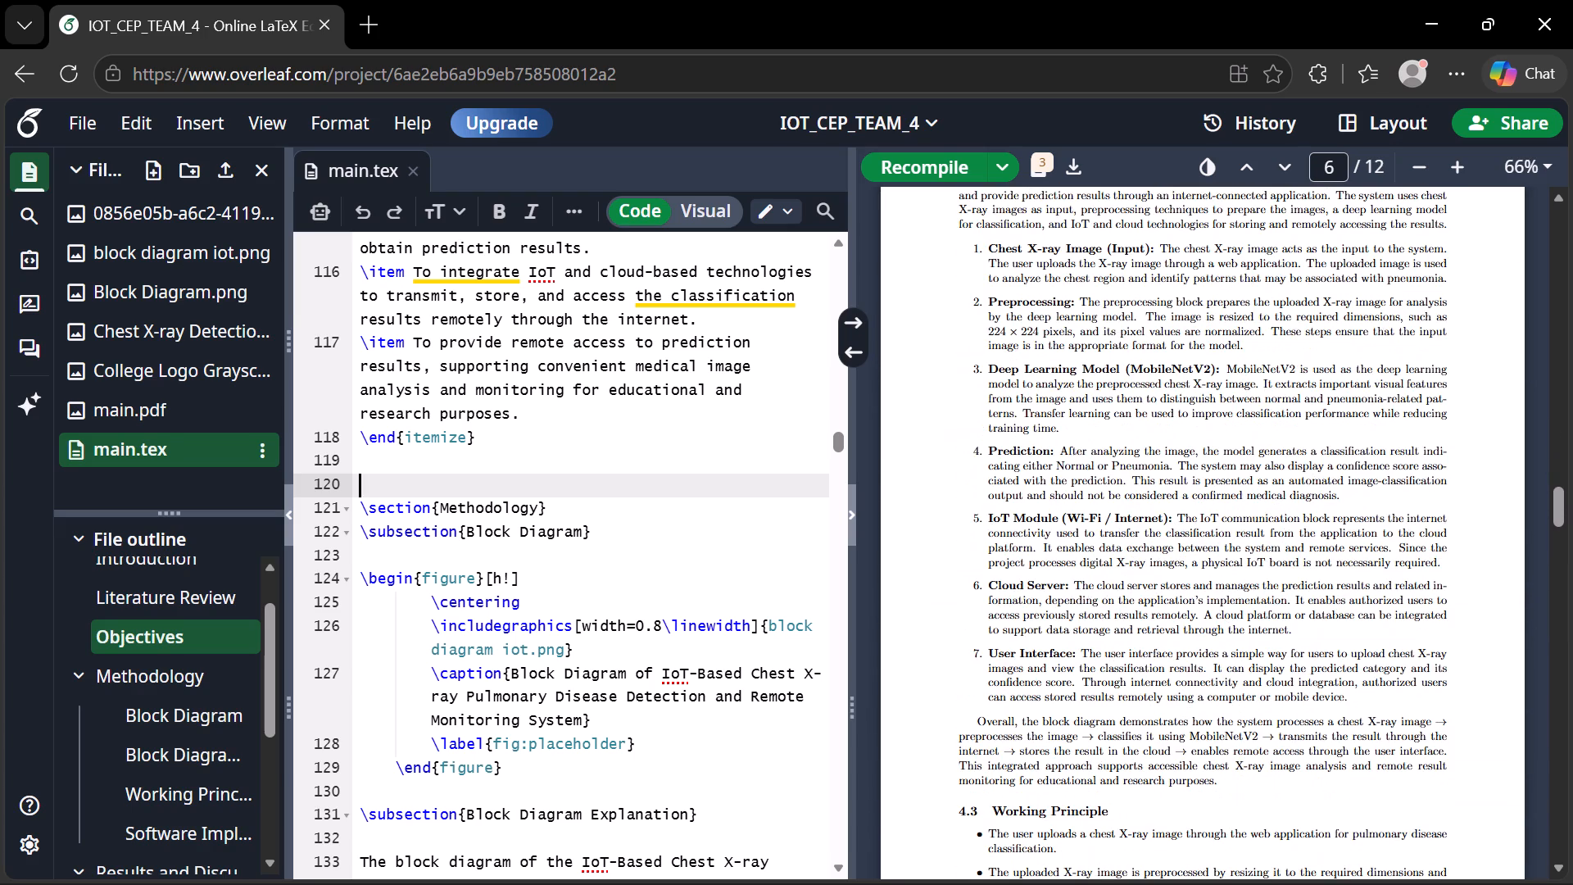
scroll(1022, 739, down, 5)
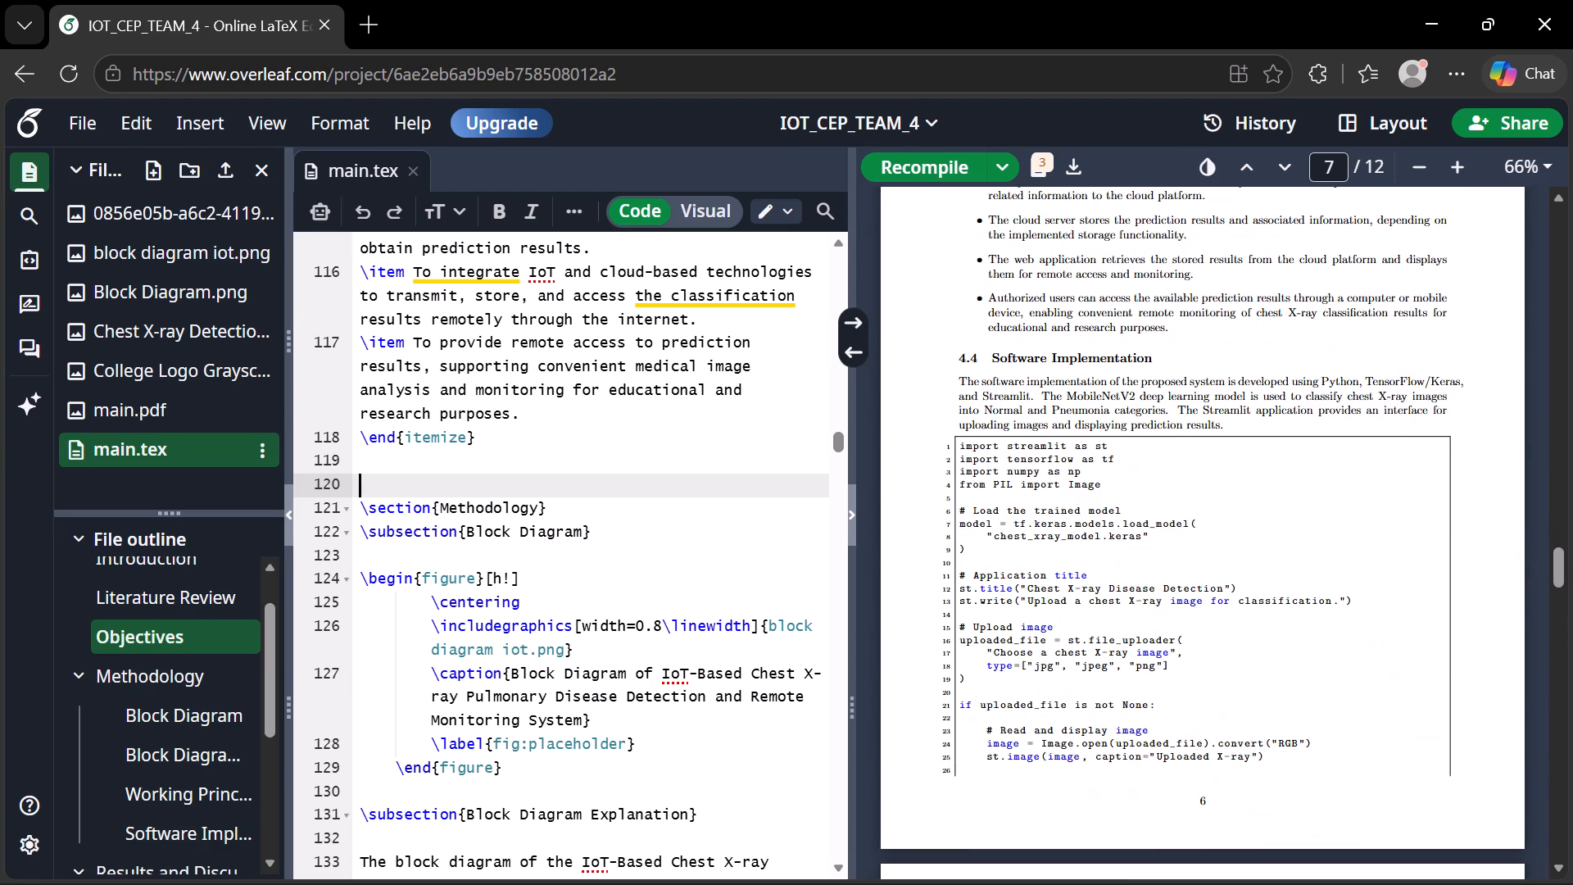
scroll(1022, 739, down, 7)
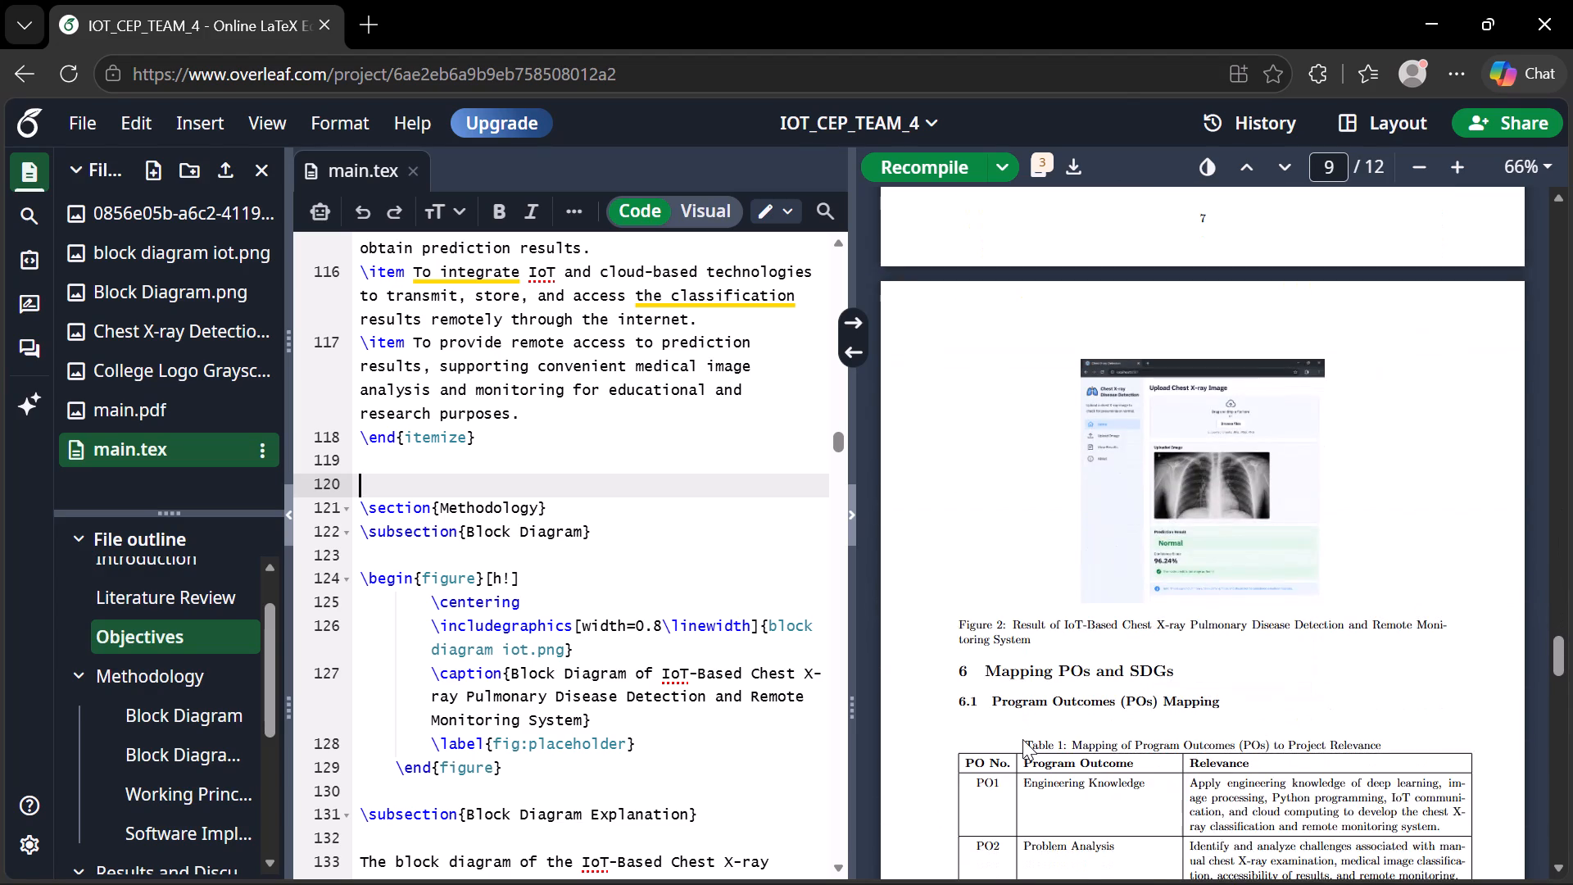
scroll(1022, 739, down, 4)
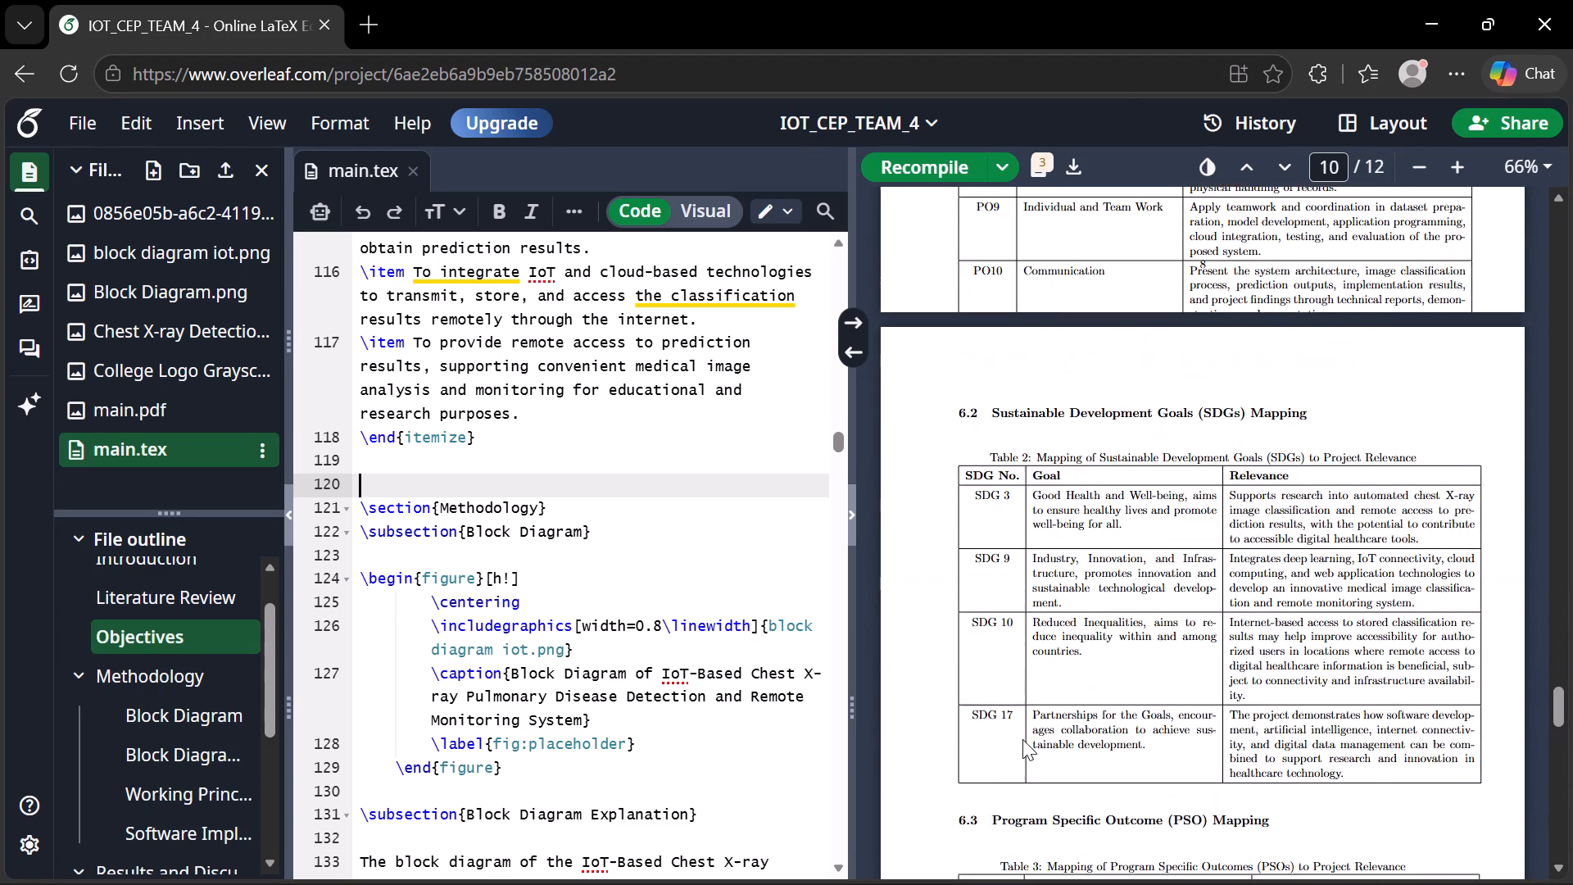
Review the PO, SDG and PSO mapping tables and the Conclusion page in the PDF for layout and stray text.
scroll(1022, 739, down, 1)
scroll(1022, 739, up, 1)
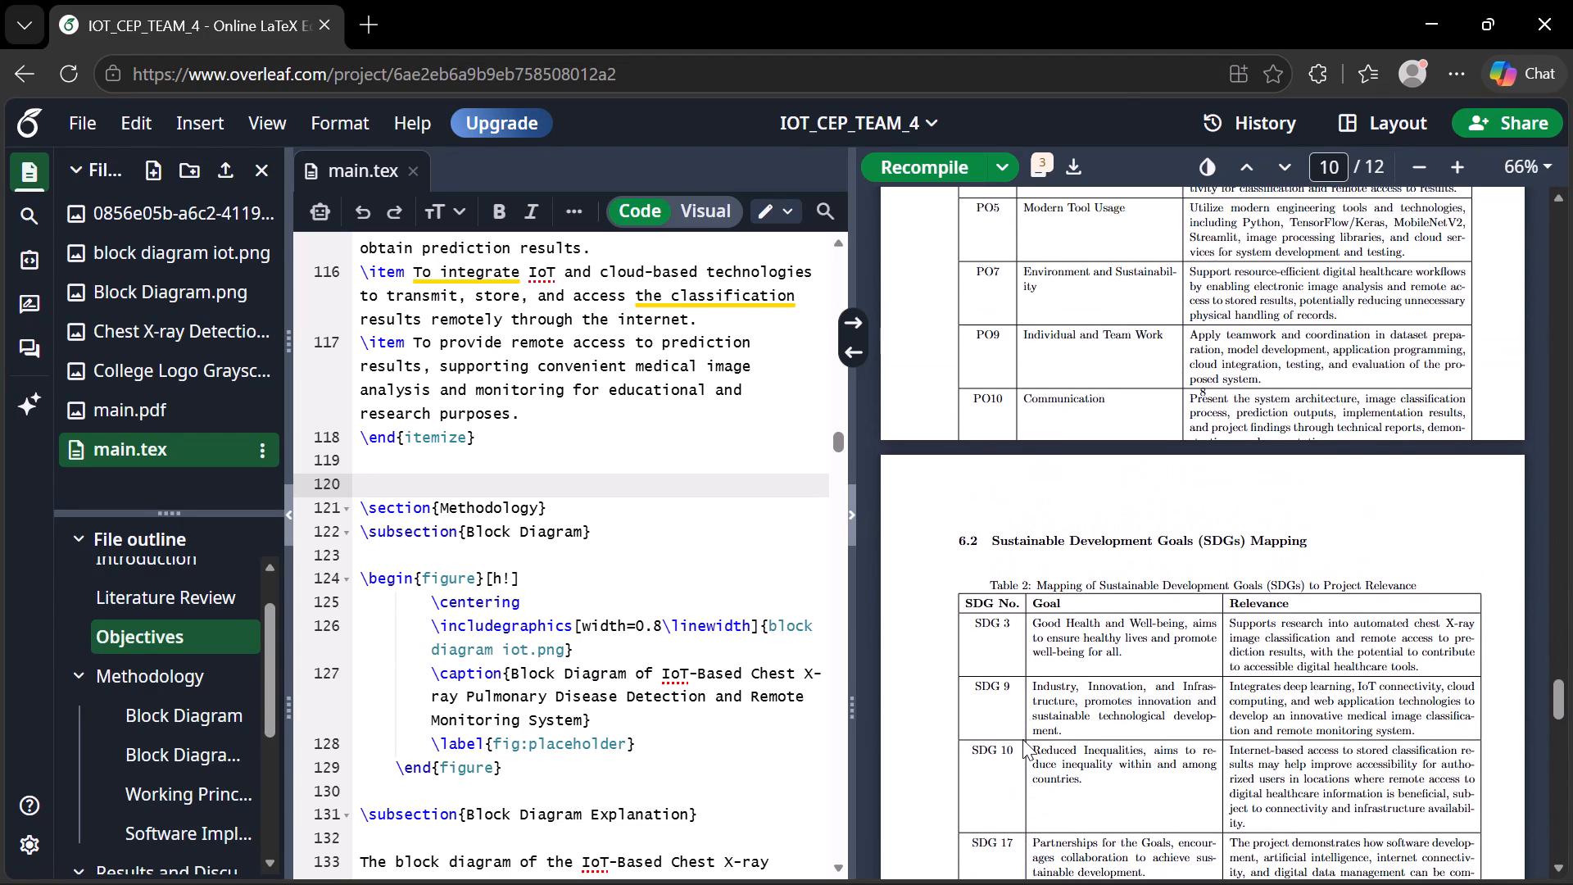
scroll(1022, 739, up, 2)
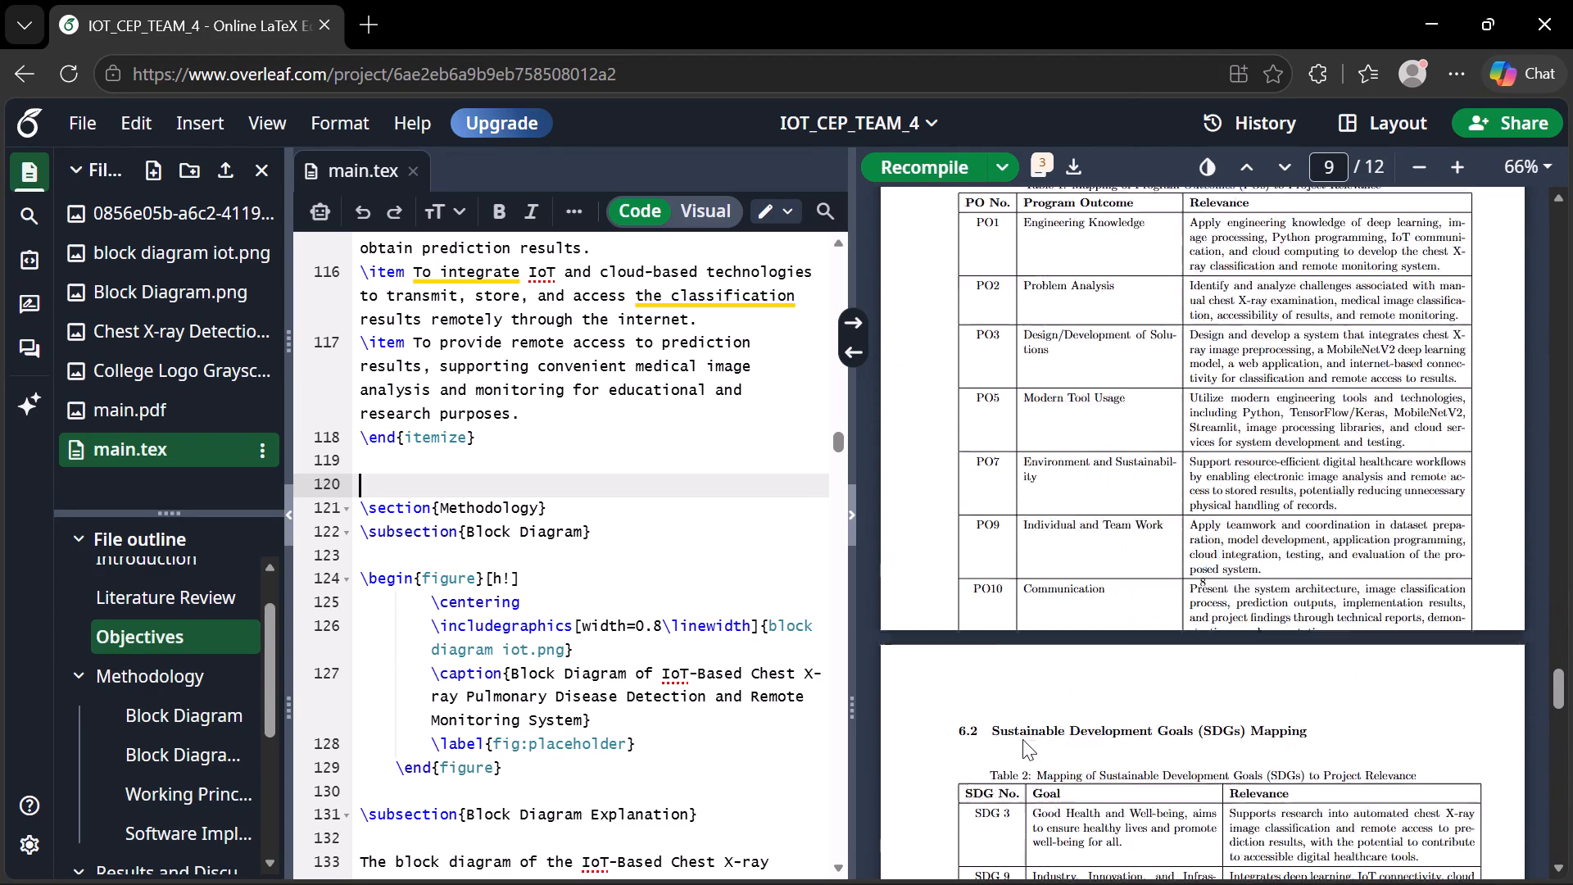
scroll(1022, 739, up, 1)
scroll(1022, 739, down, 2)
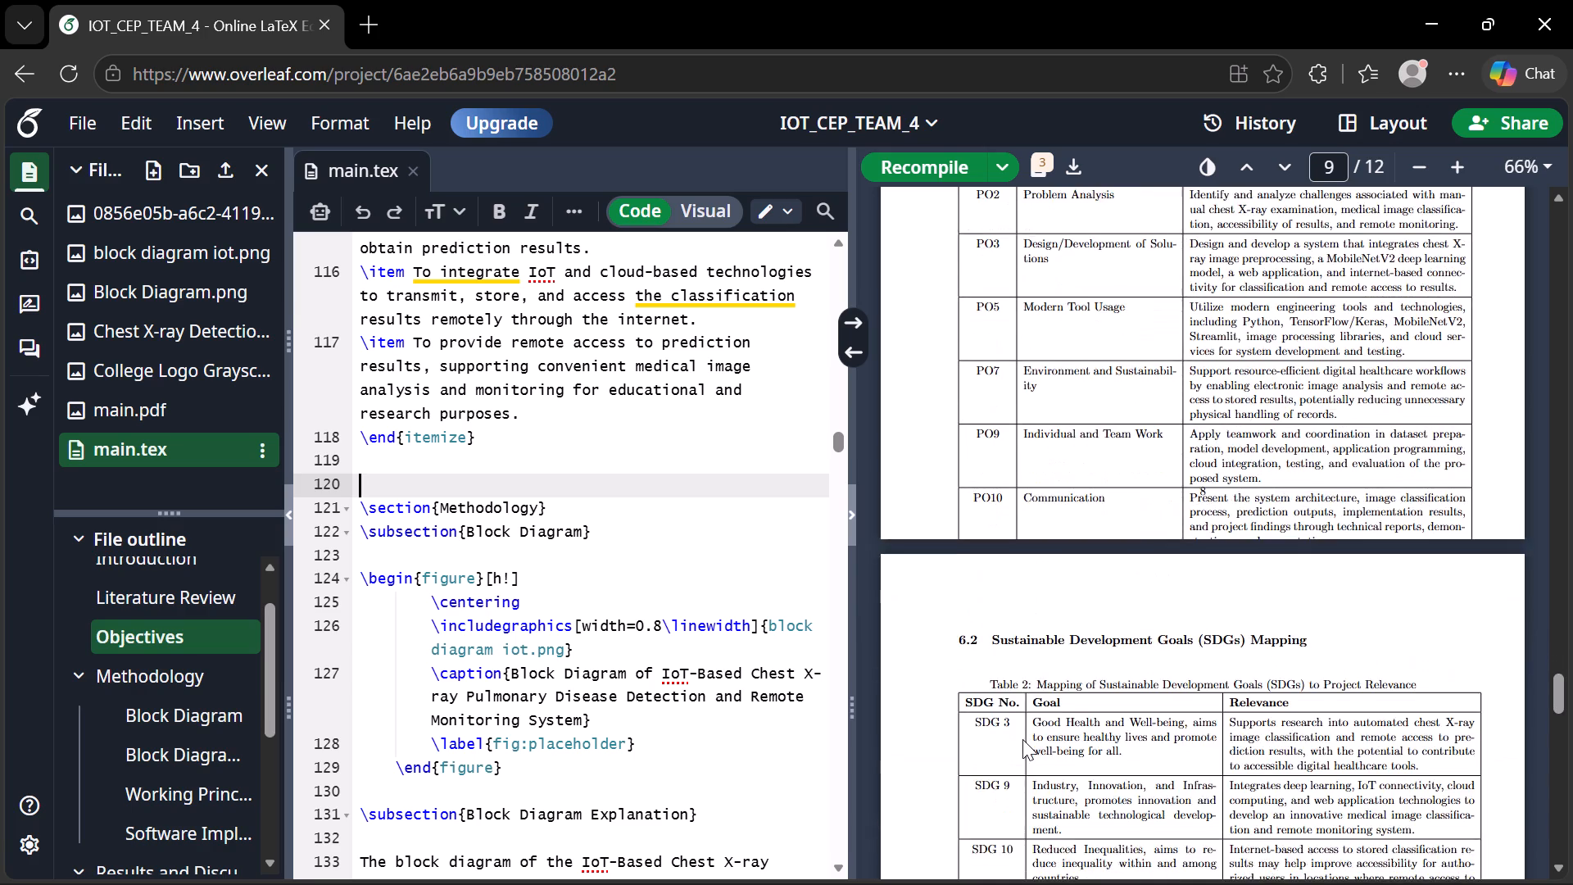
scroll(1022, 739, down, 7)
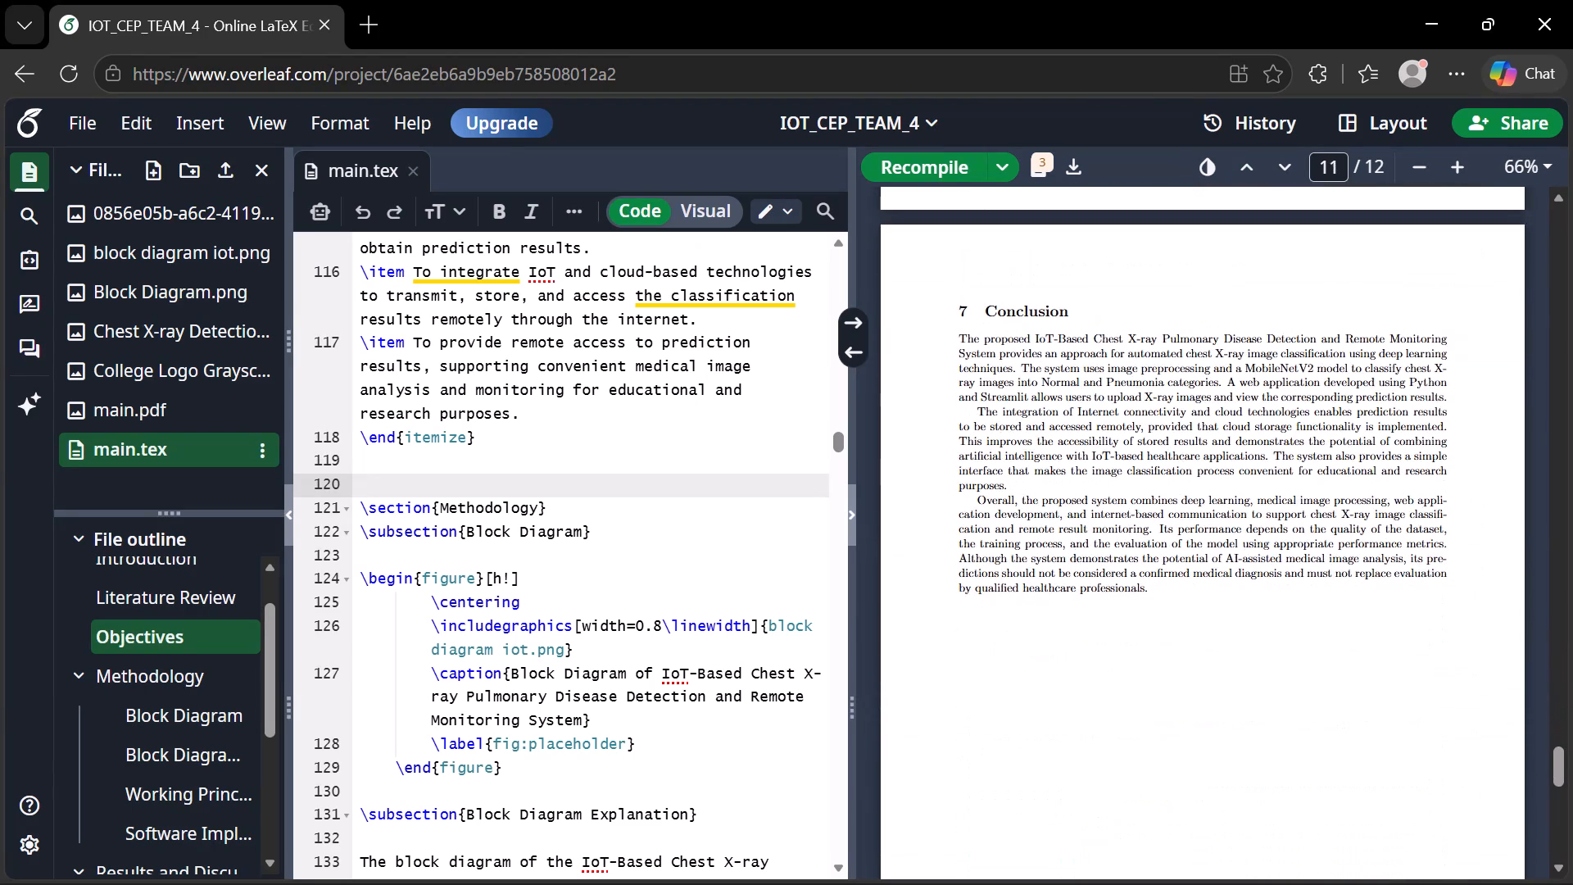
scroll(1022, 739, down, 3)
scroll(1022, 739, up, 2)
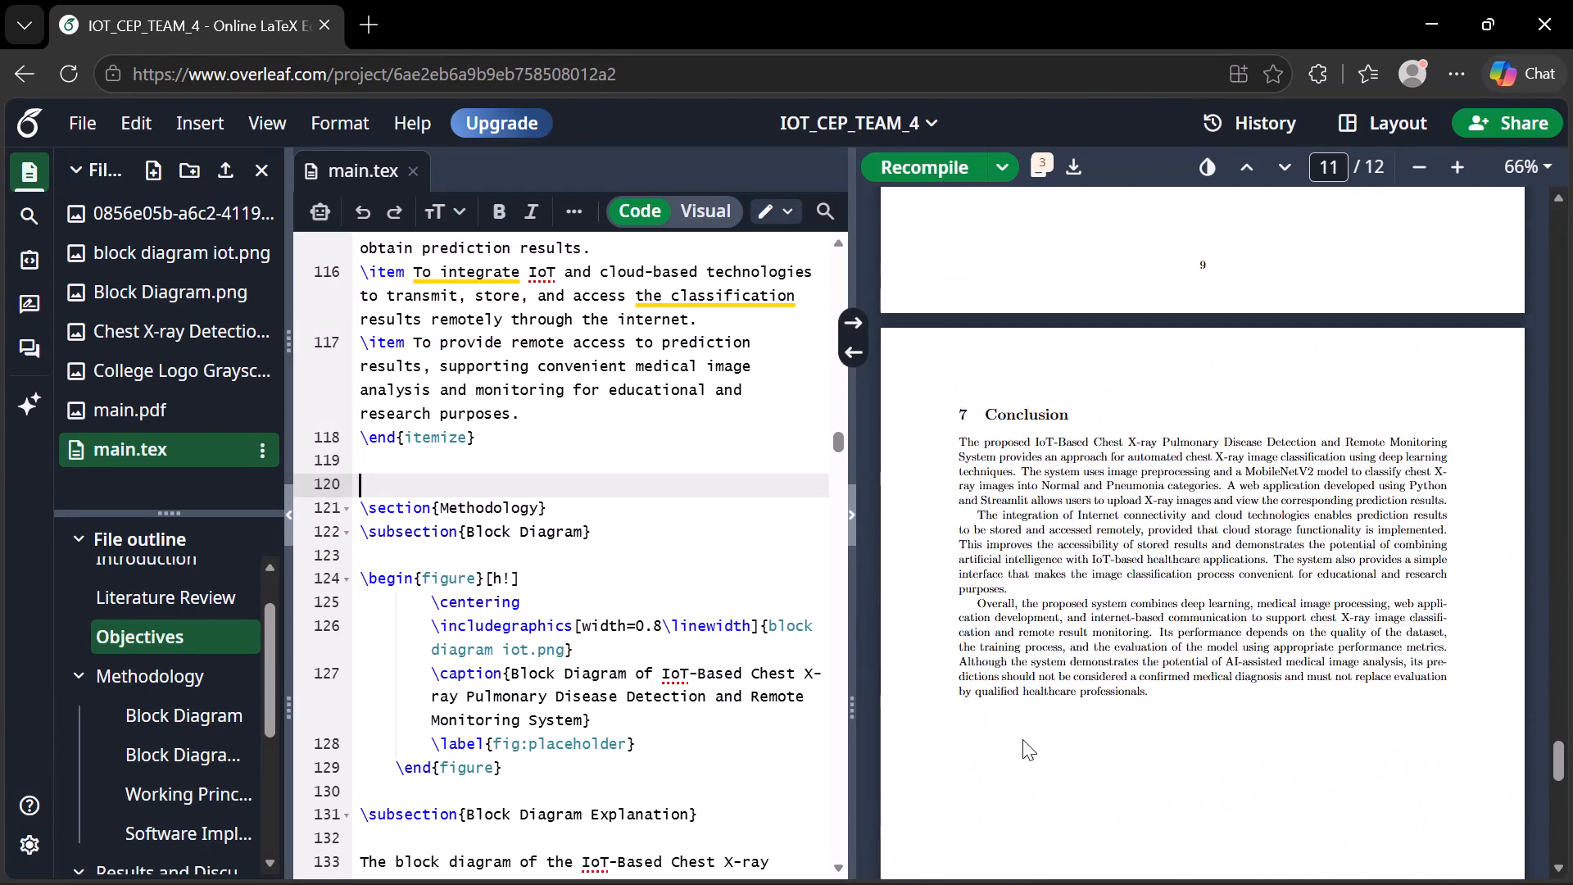
scroll(1022, 739, up, 2)
scroll(1022, 739, down, 2)
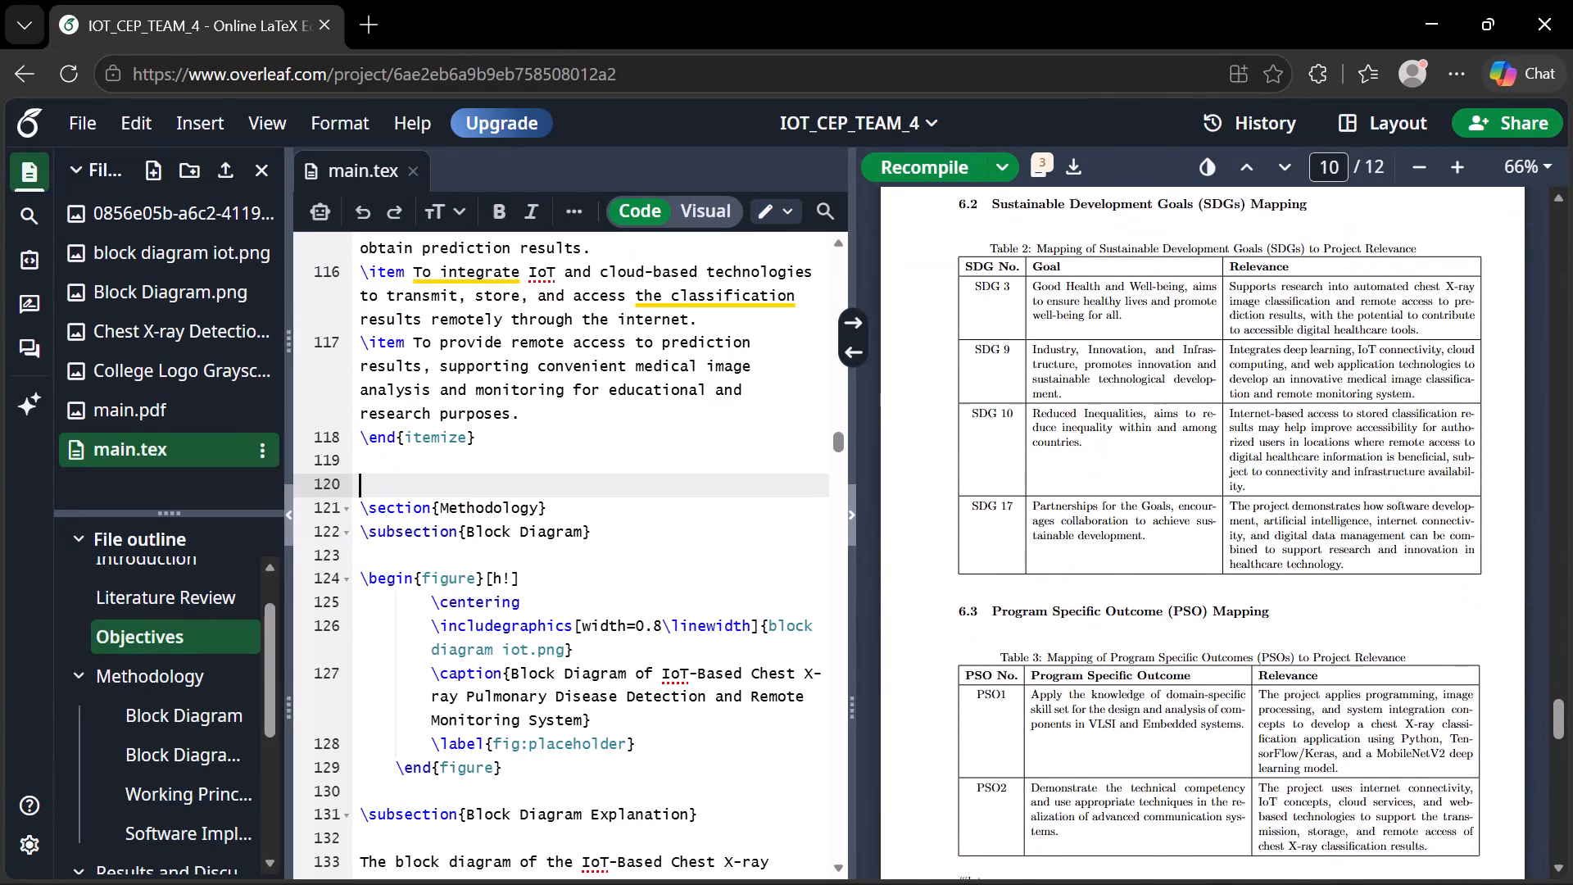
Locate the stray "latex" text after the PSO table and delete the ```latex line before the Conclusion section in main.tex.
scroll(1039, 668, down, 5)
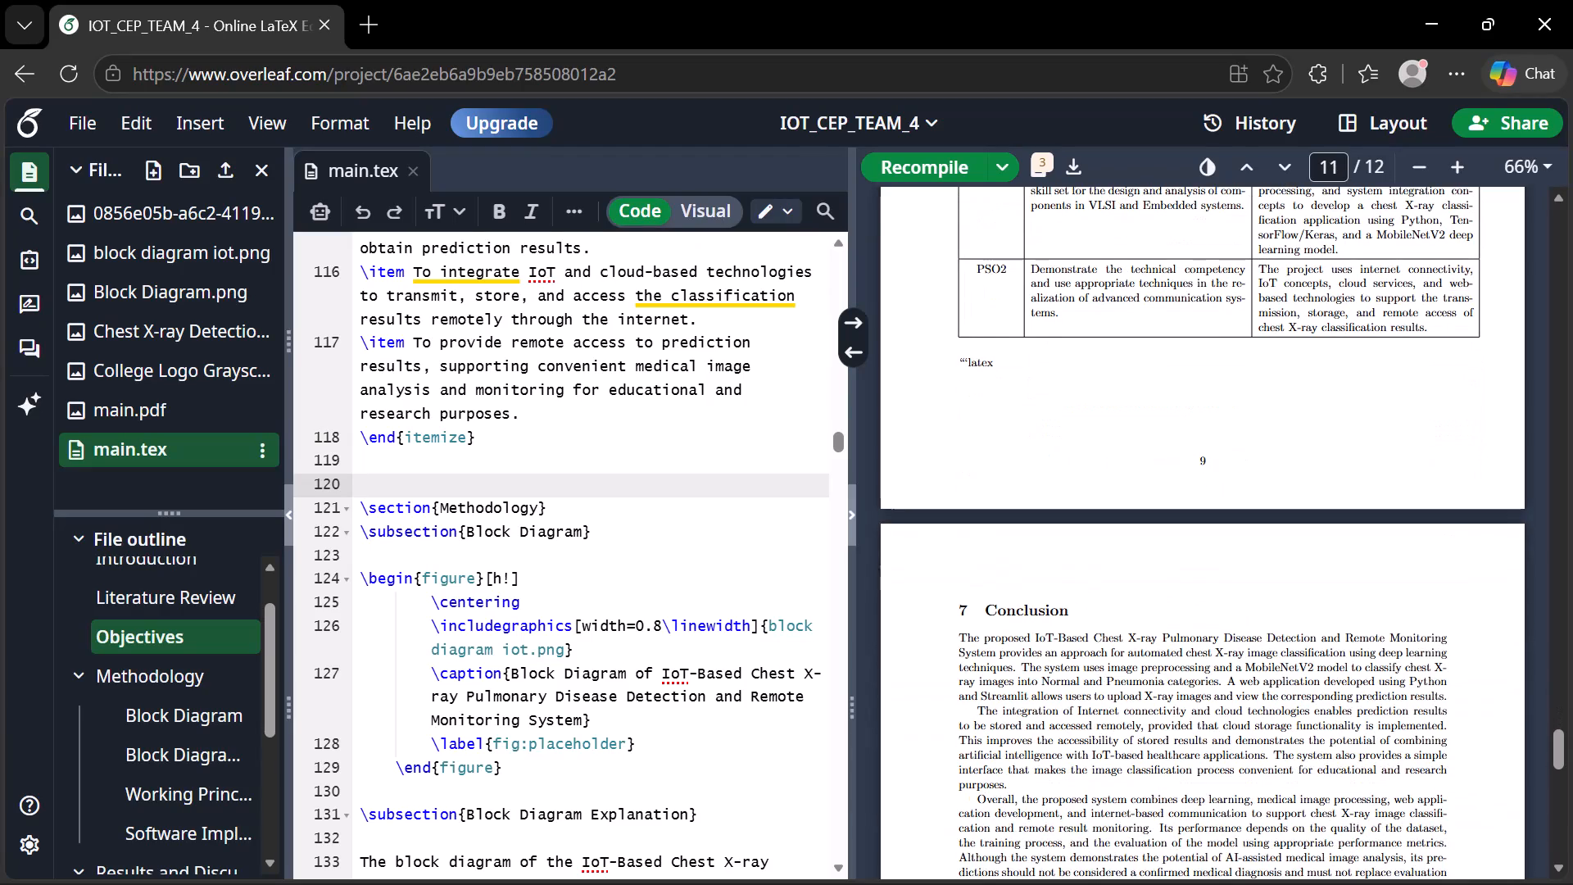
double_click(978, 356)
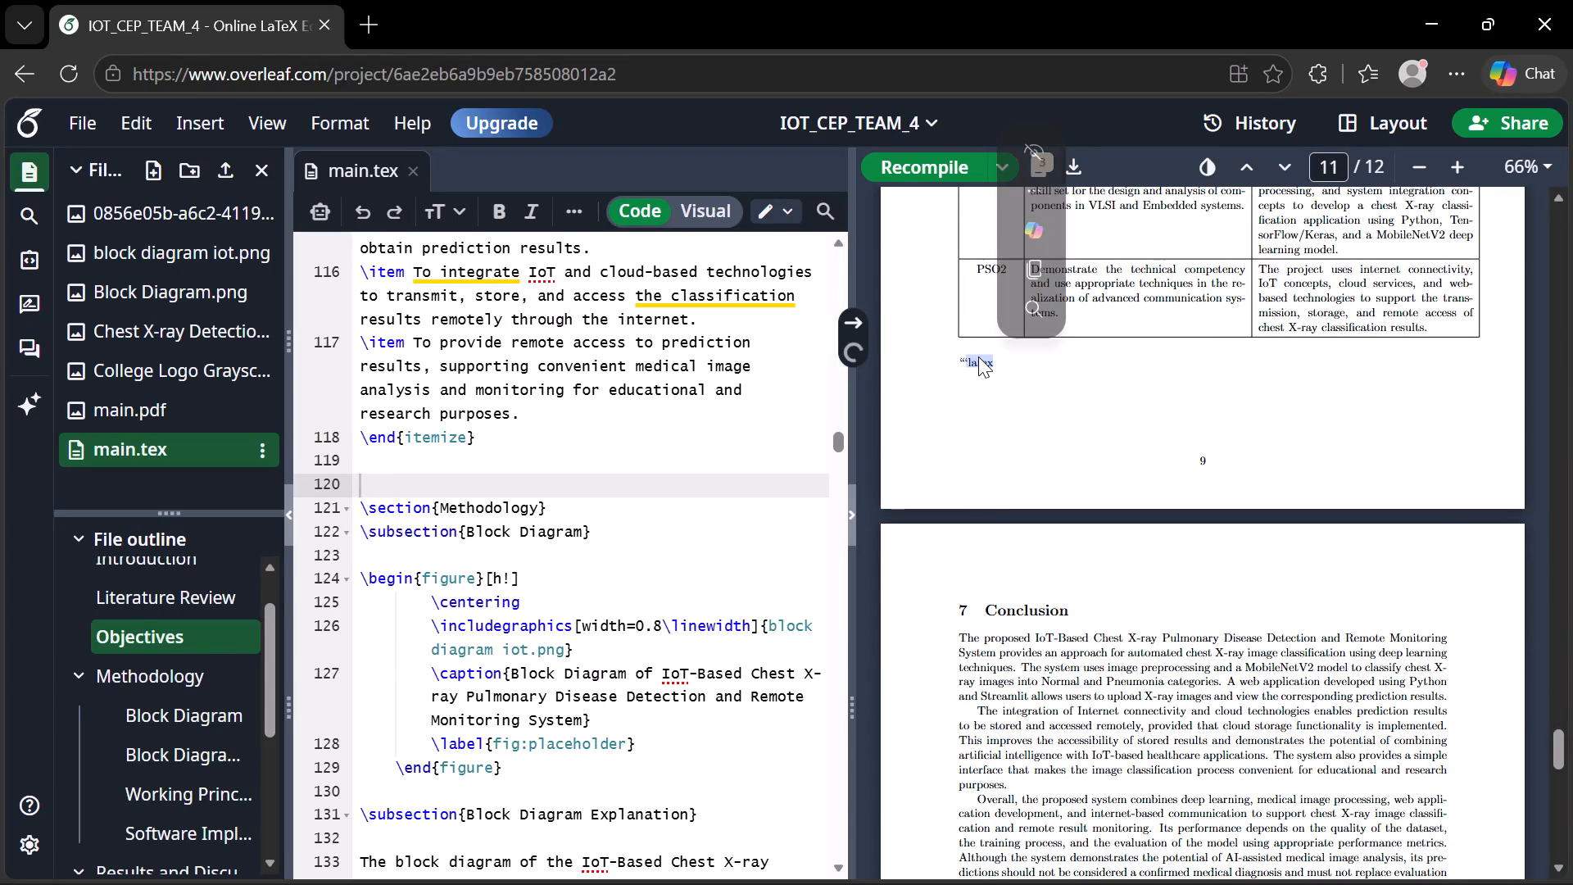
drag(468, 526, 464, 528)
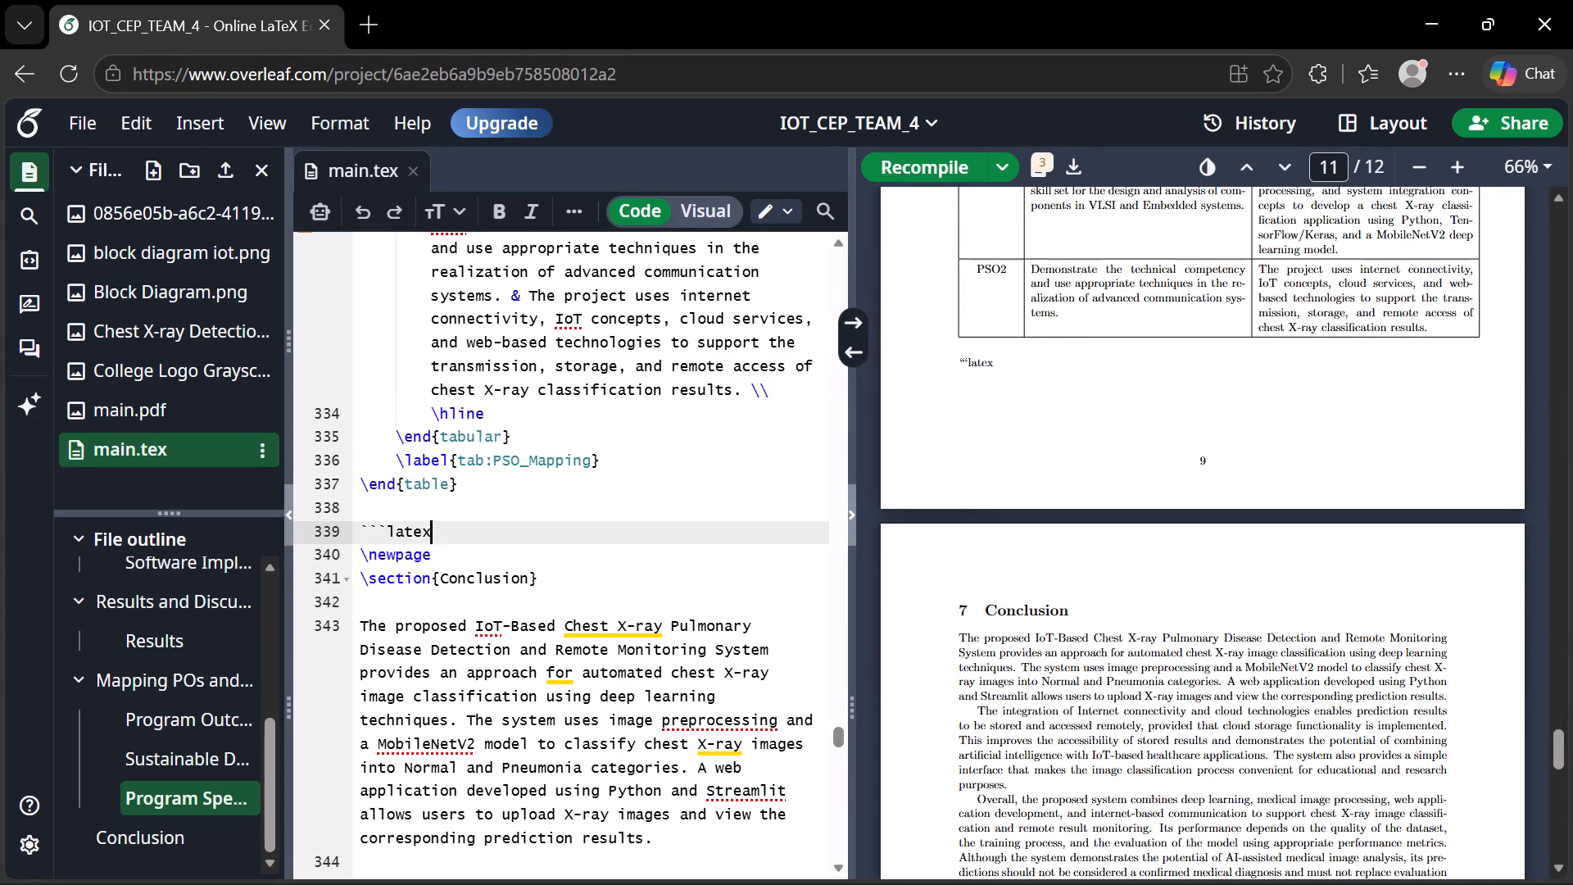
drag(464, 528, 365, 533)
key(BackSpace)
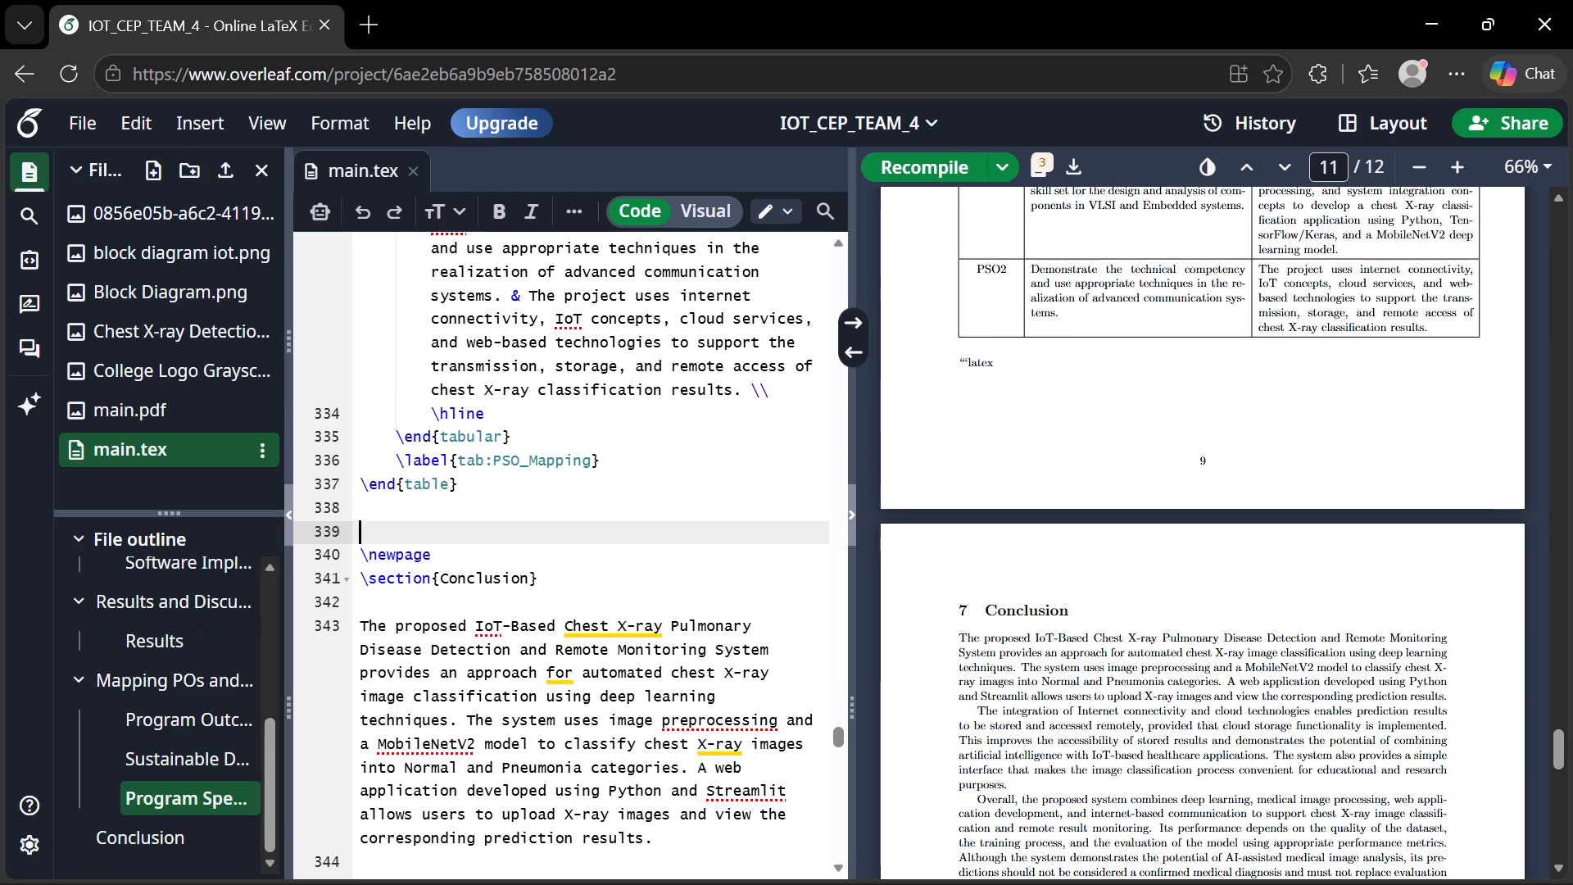
Review the PDF backwards from the mapping tables through Results and Software Implementation to the Objectives and block diagram page.
scroll(855, 536, up, 2)
scroll(1097, 488, up, 4)
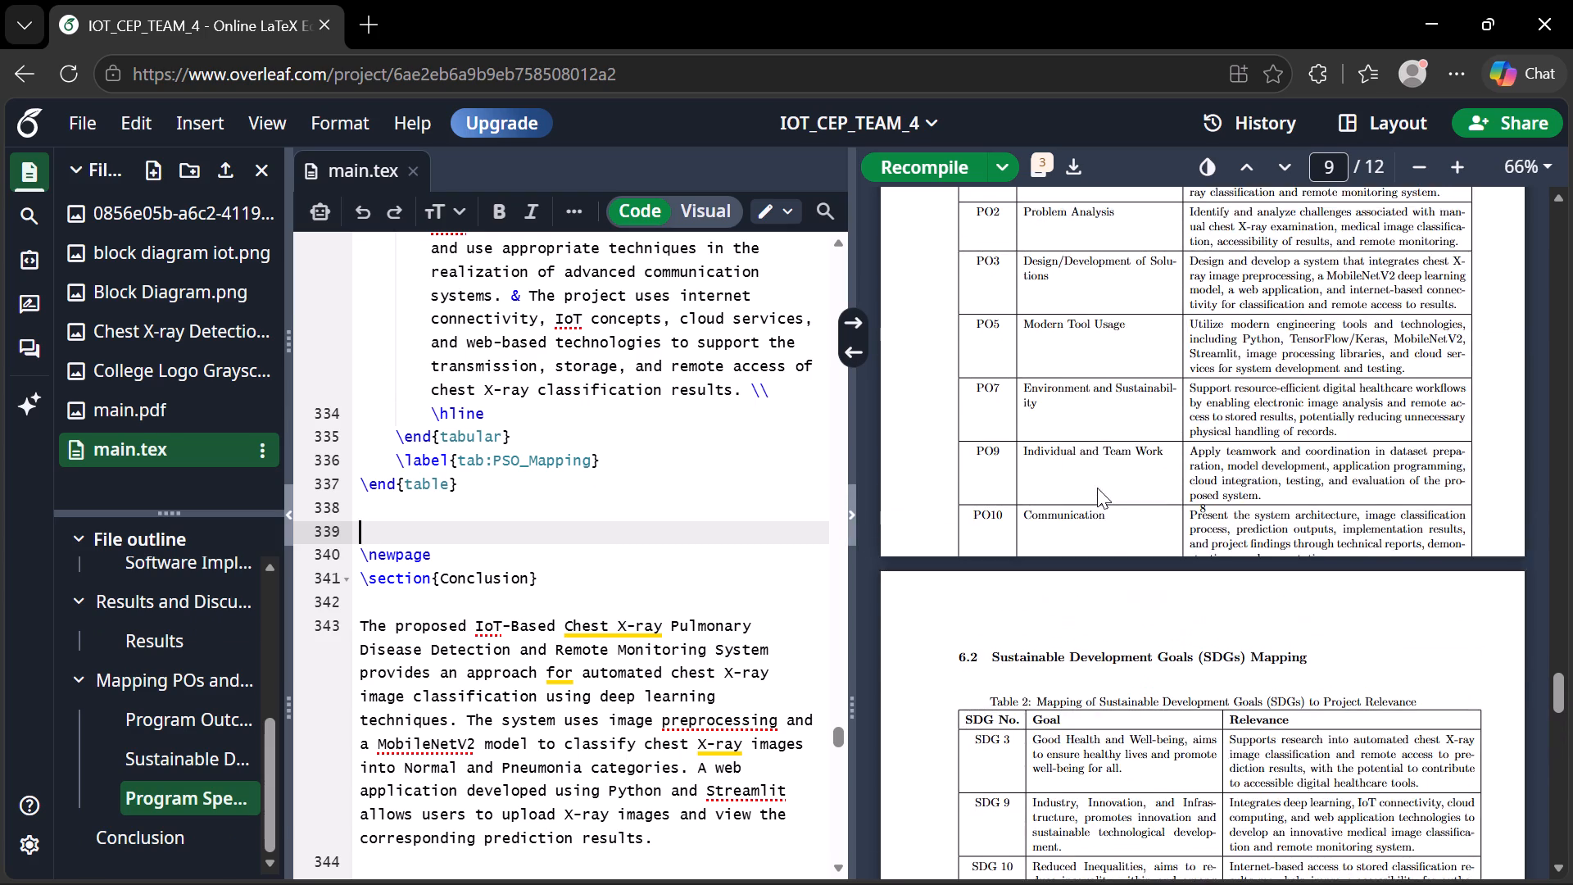
scroll(1097, 488, up, 2)
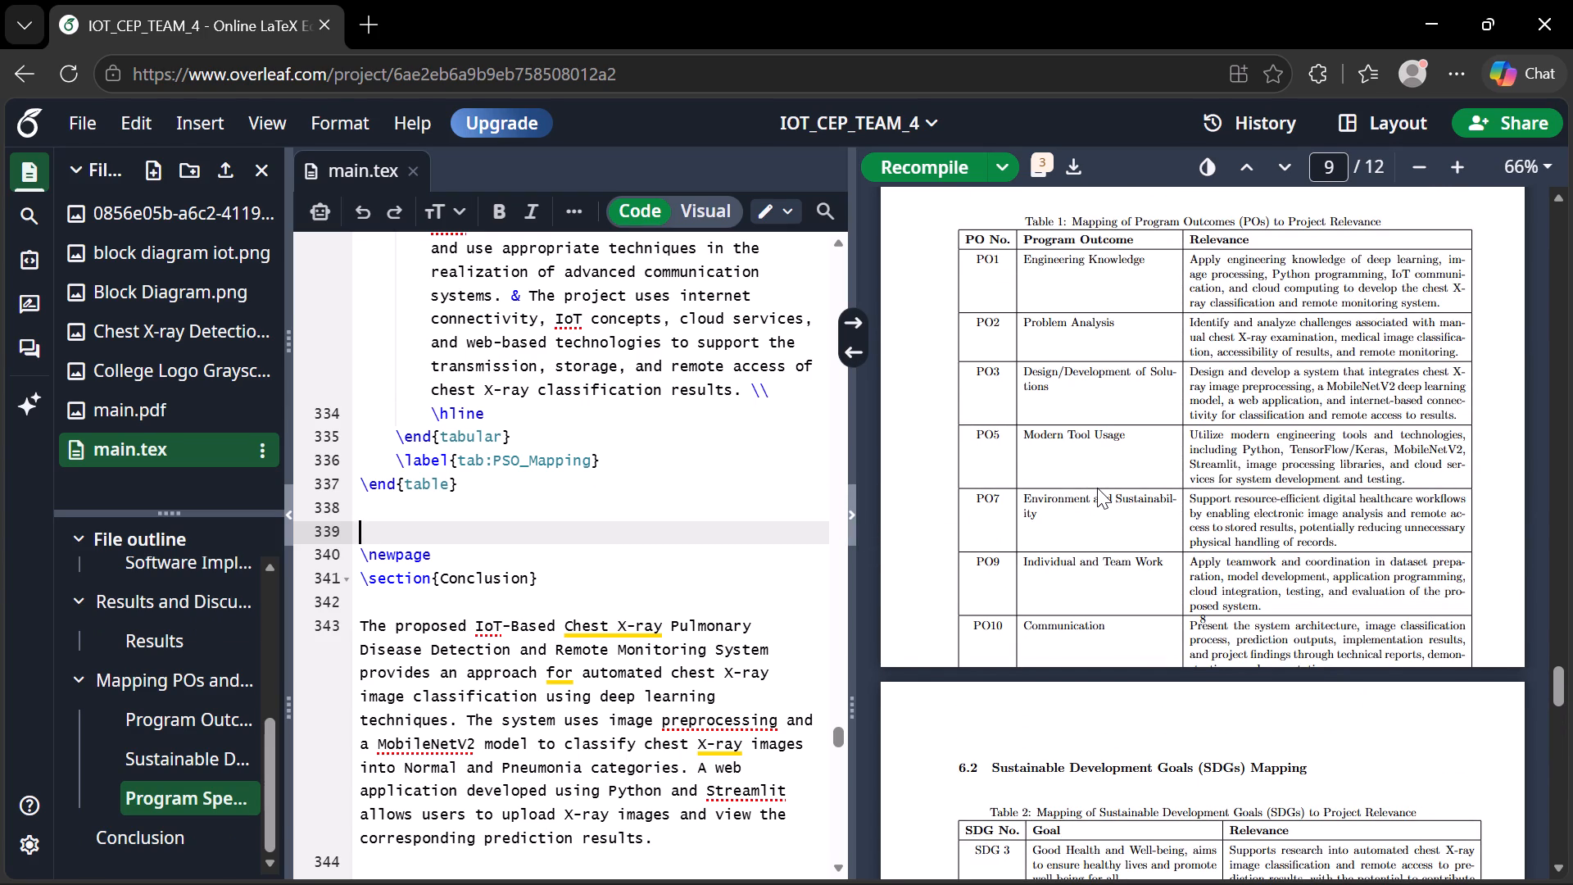
scroll(1052, 283, up, 1)
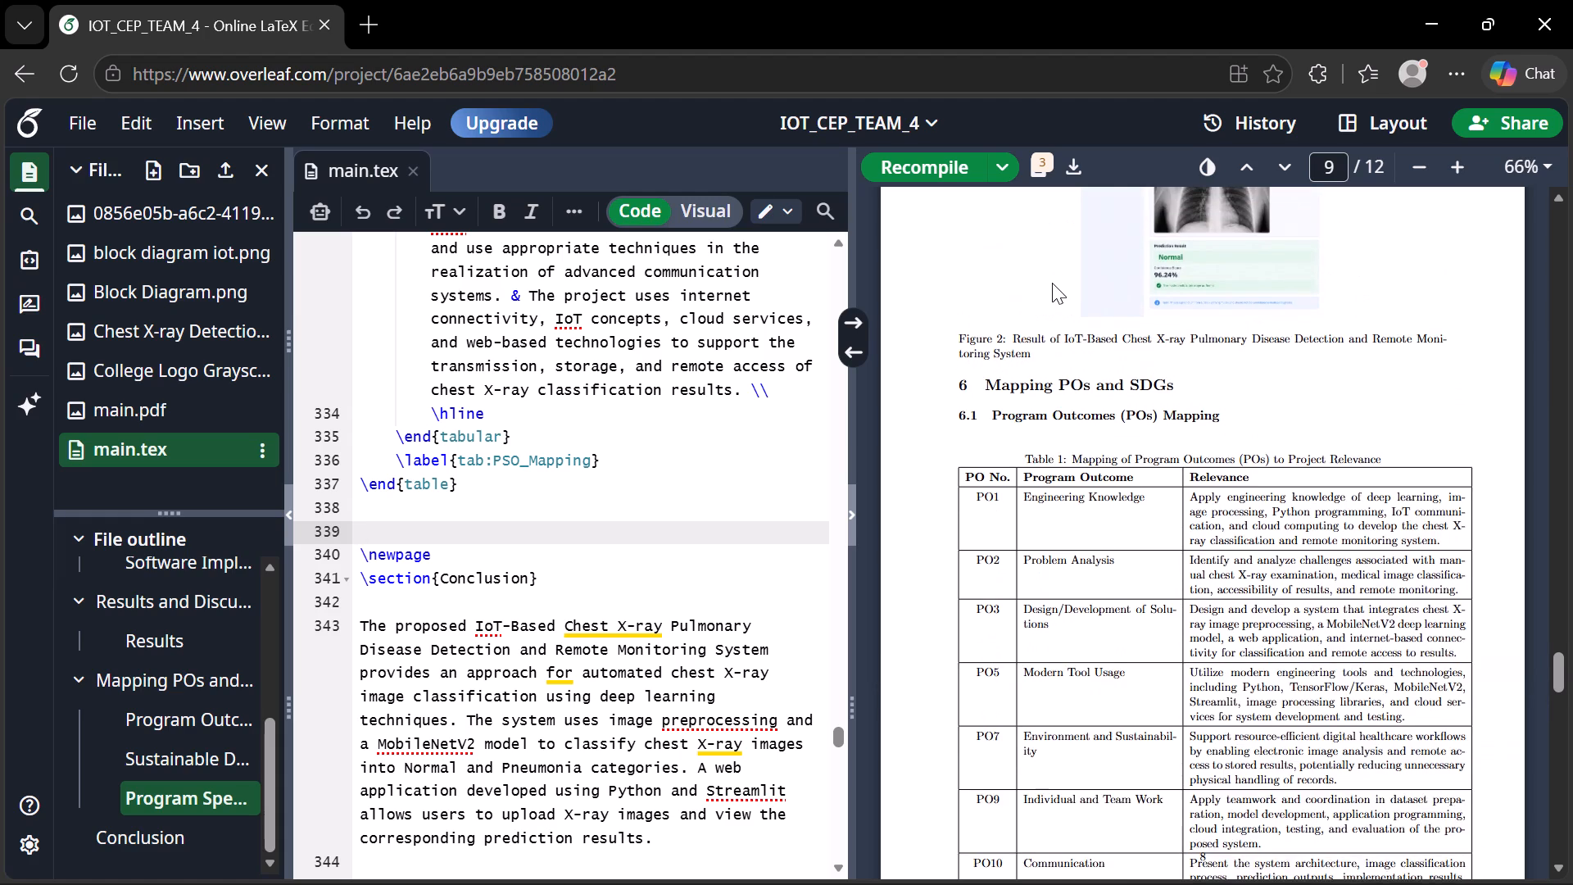
scroll(1052, 283, up, 1)
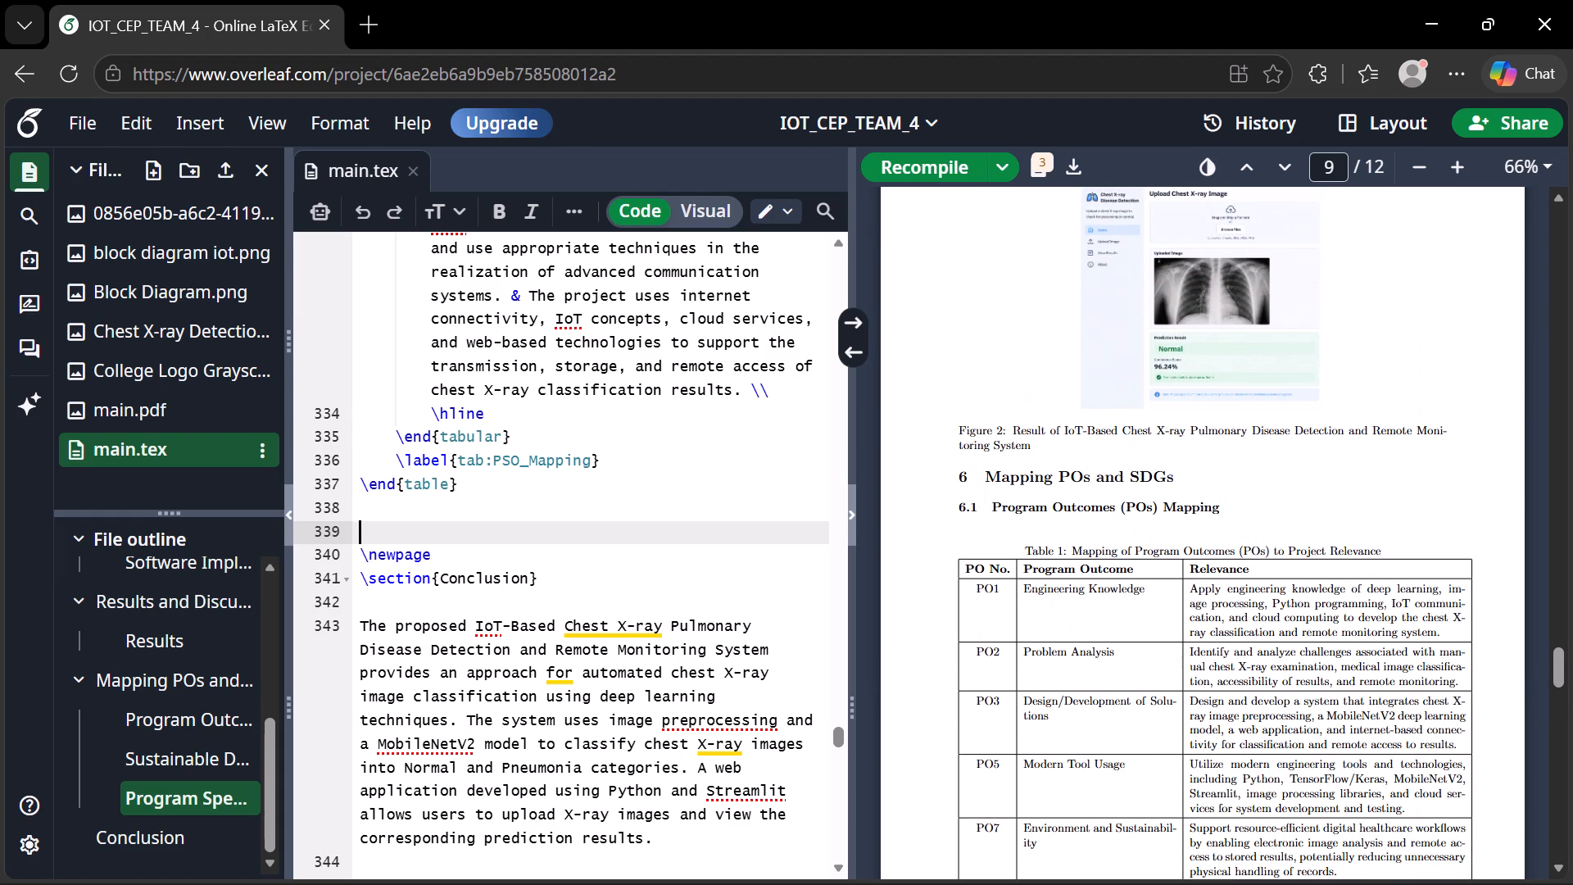
scroll(1092, 343, up, 5)
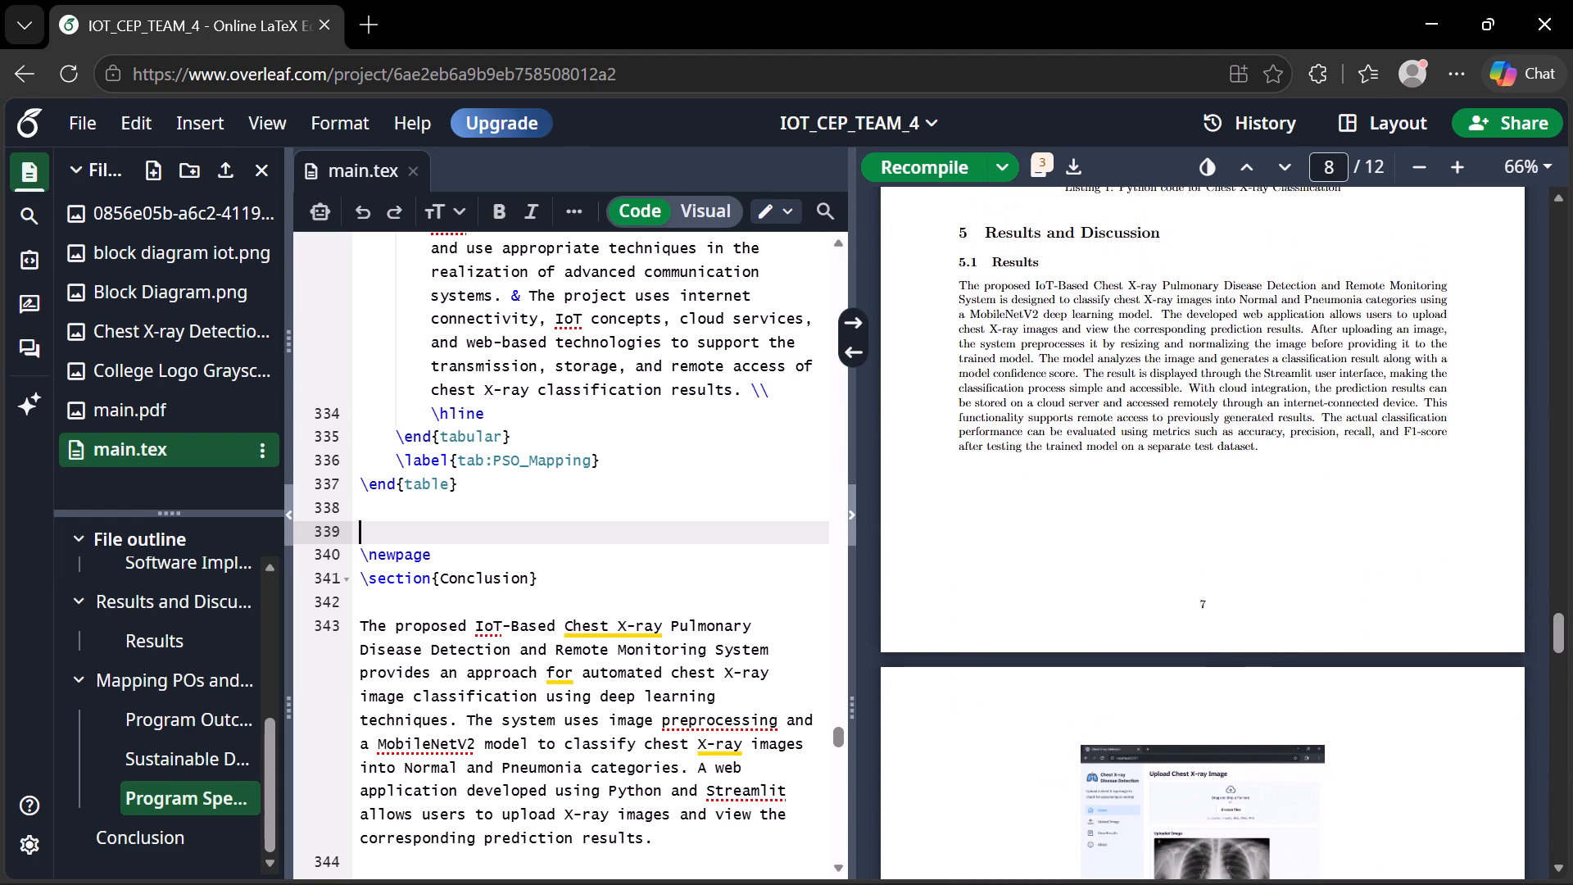
scroll(1092, 343, up, 7)
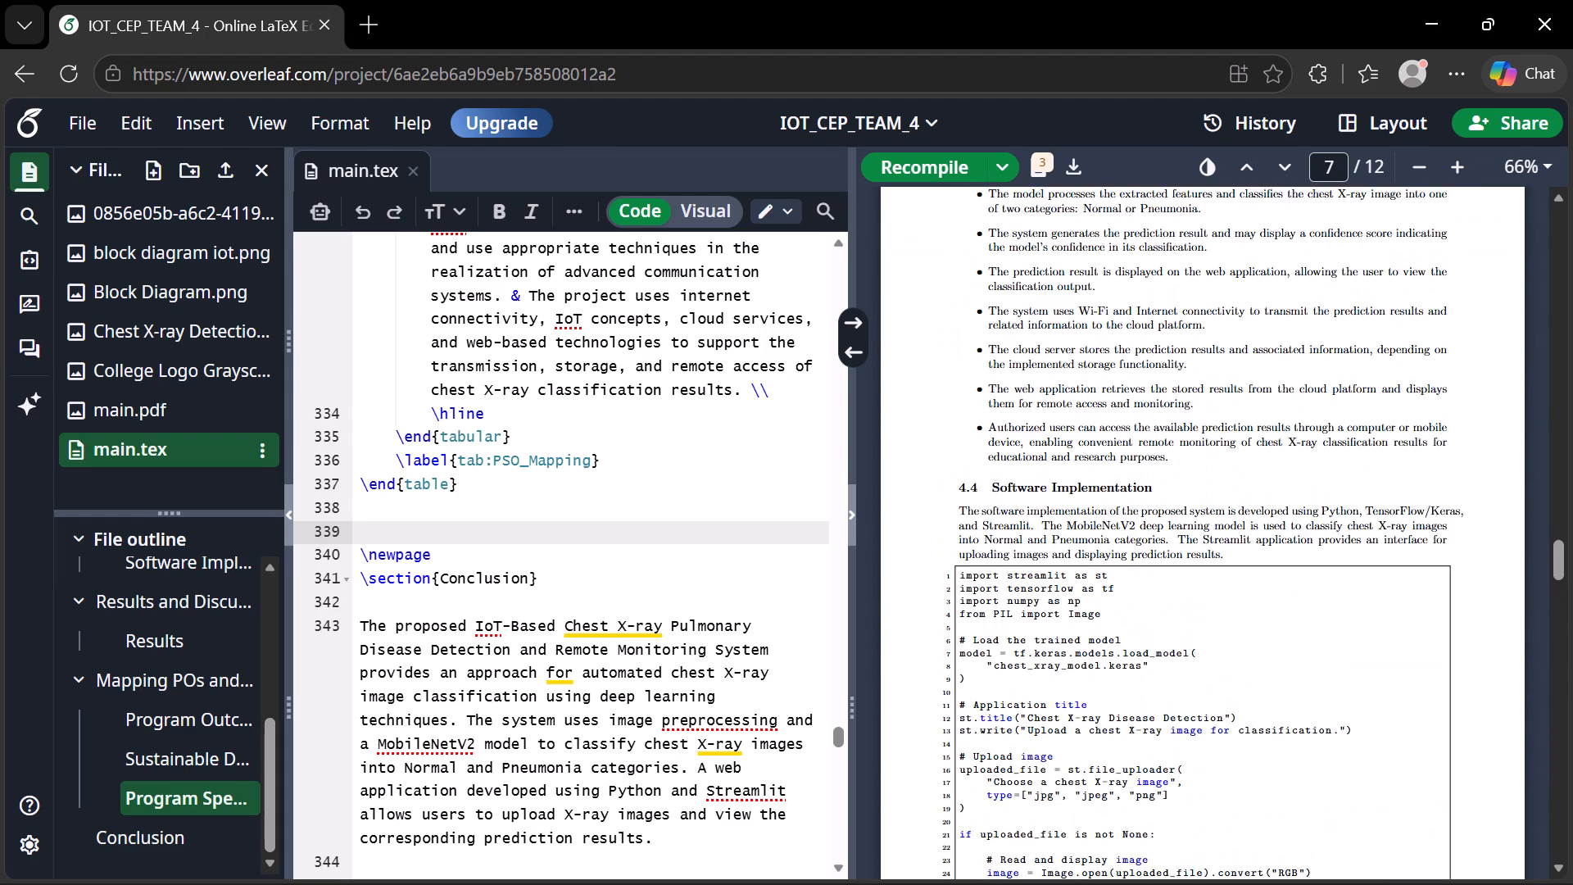
scroll(1092, 343, up, 6)
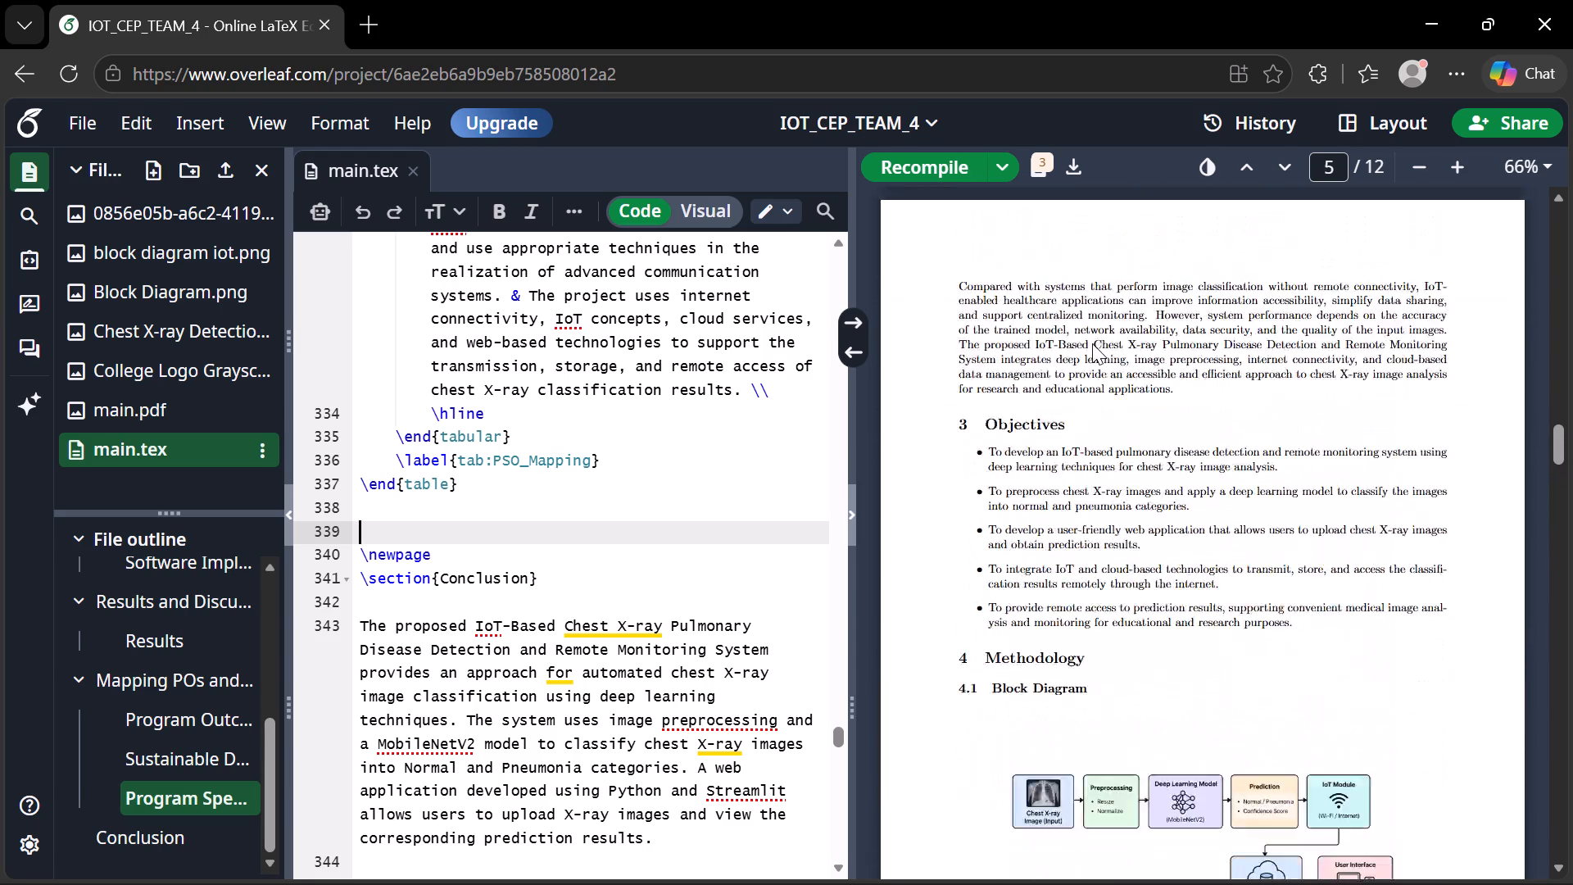
scroll(1092, 343, up, 1)
scroll(1092, 343, down, 1)
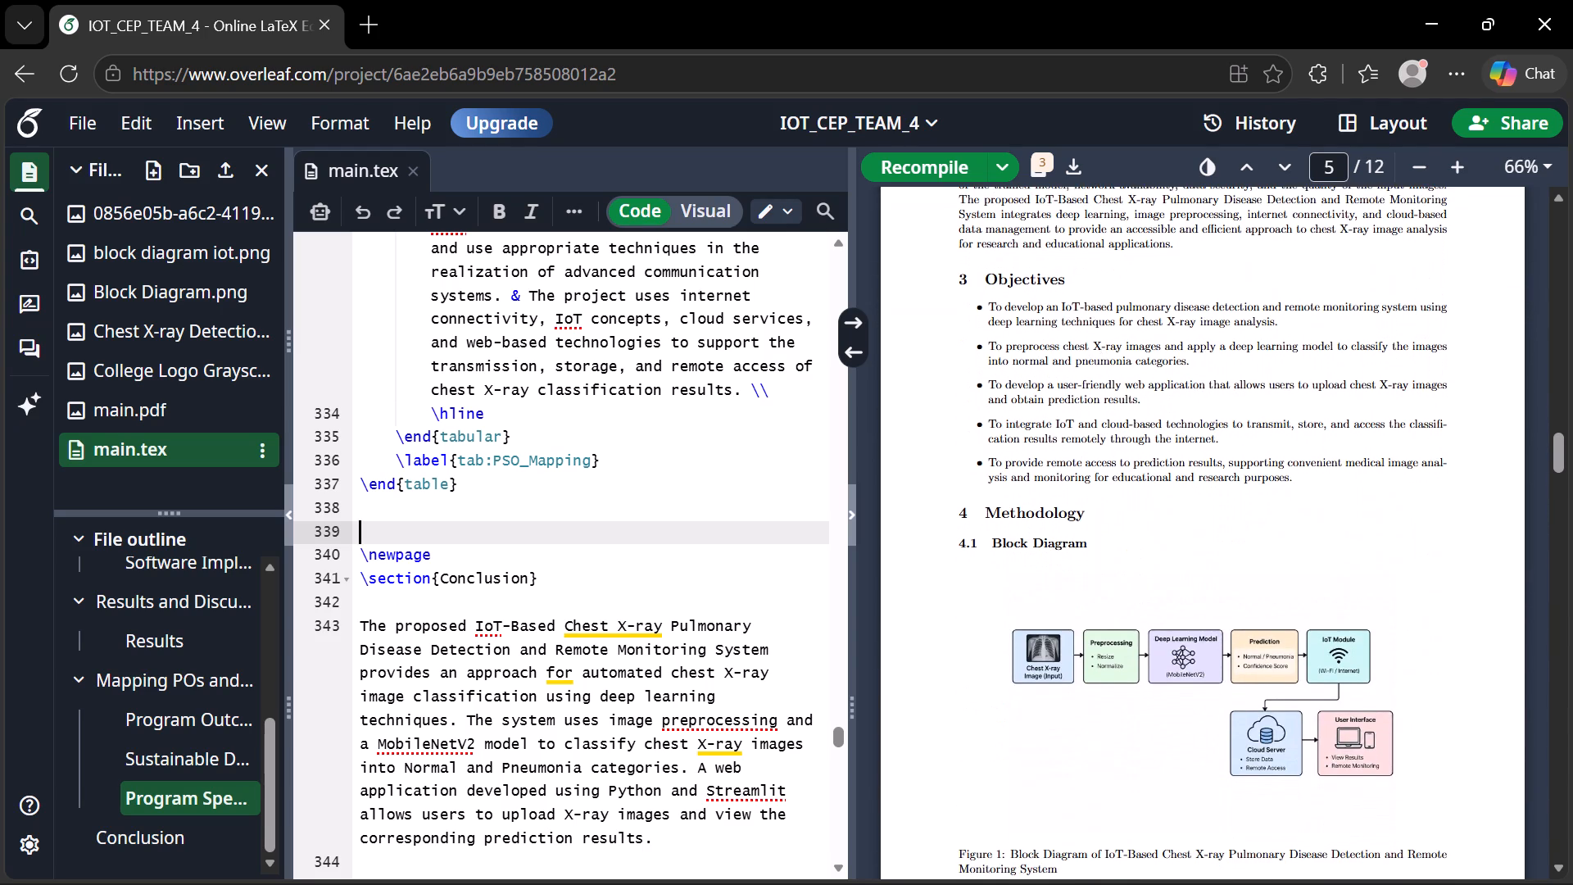
scroll(1092, 343, down, 1)
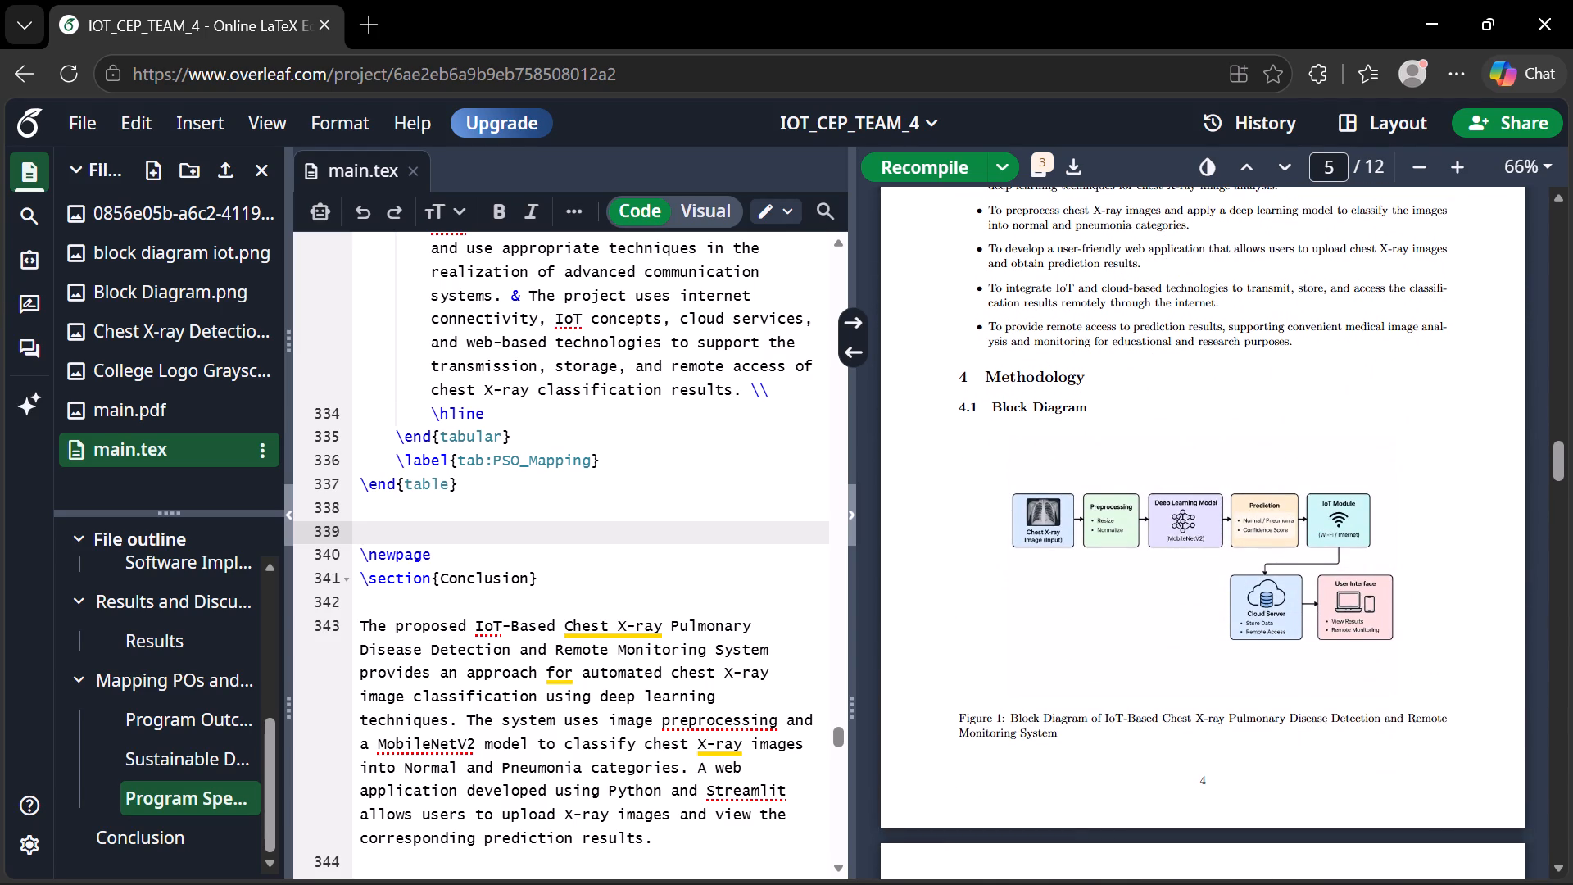
Undo the recent deletions, including the \newpage before Methodology, keep the report title beginning with "IoT-Based", and recompile.
click(361, 202)
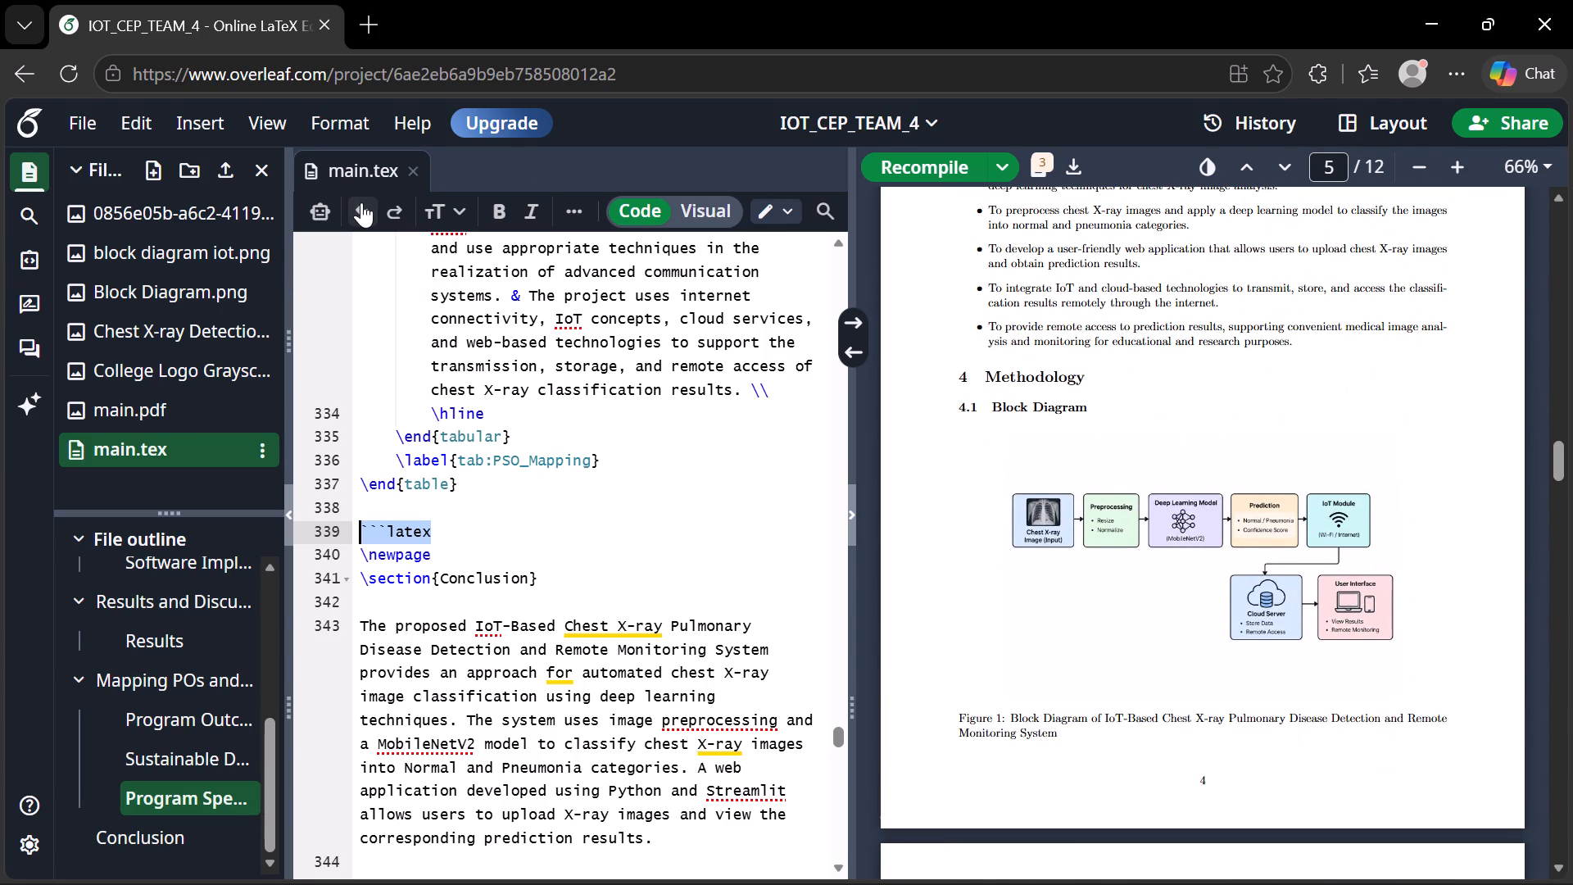
click(361, 202)
click(361, 202)
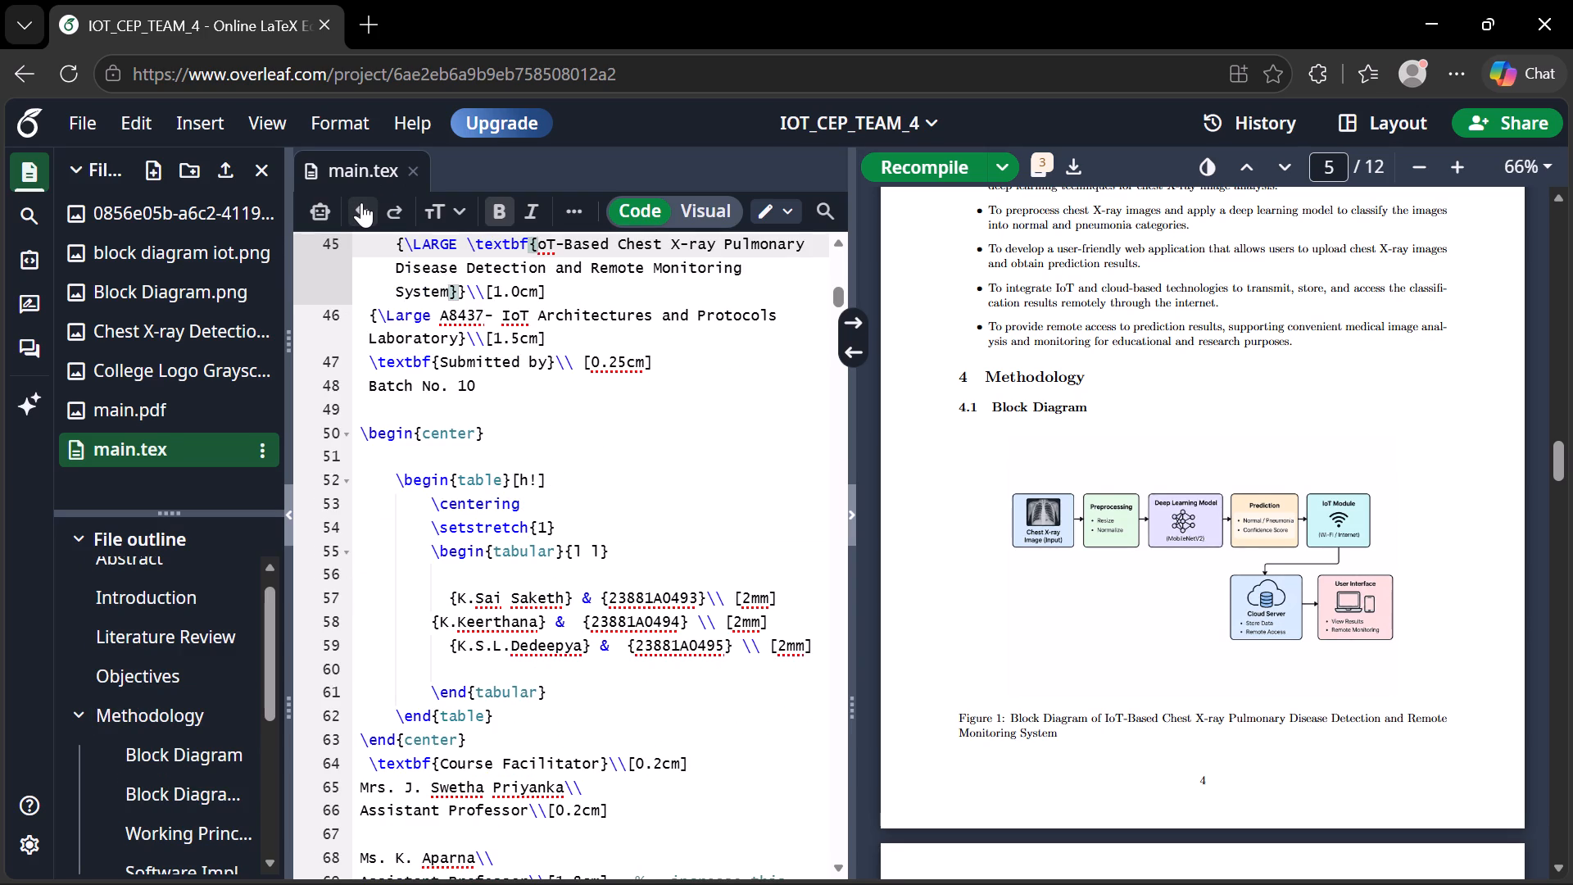
key(ctrl+s)
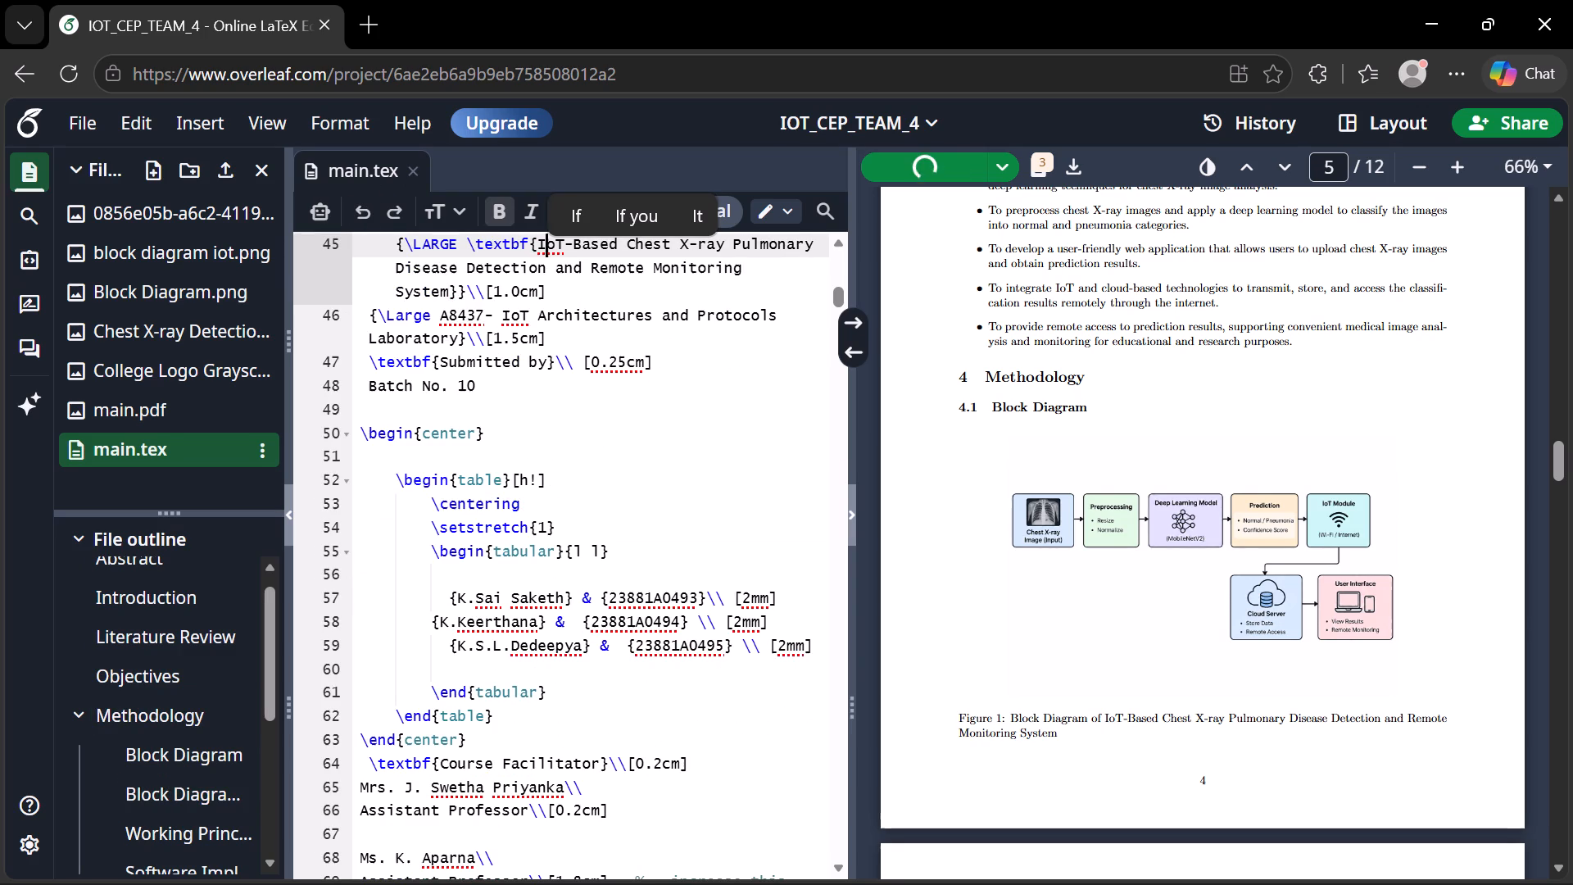
Review the recompiled PDF's page layout from the Literature Review and Objectives through Software Implementation to the PO and SDG mapping tables.
scroll(1037, 358, up, 2)
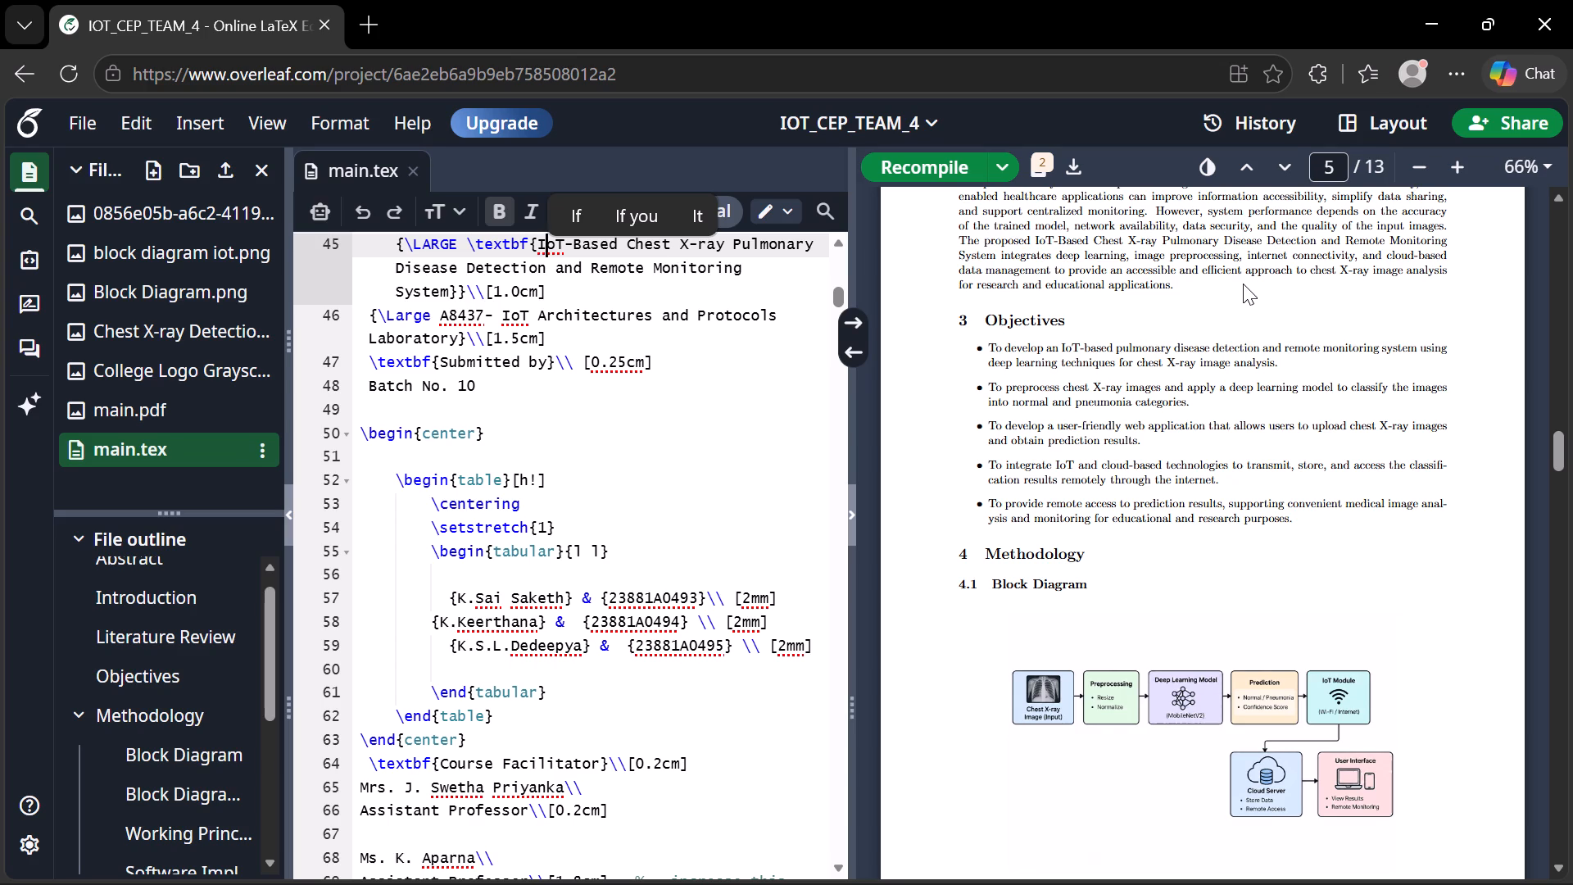
scroll(1243, 284, down, 5)
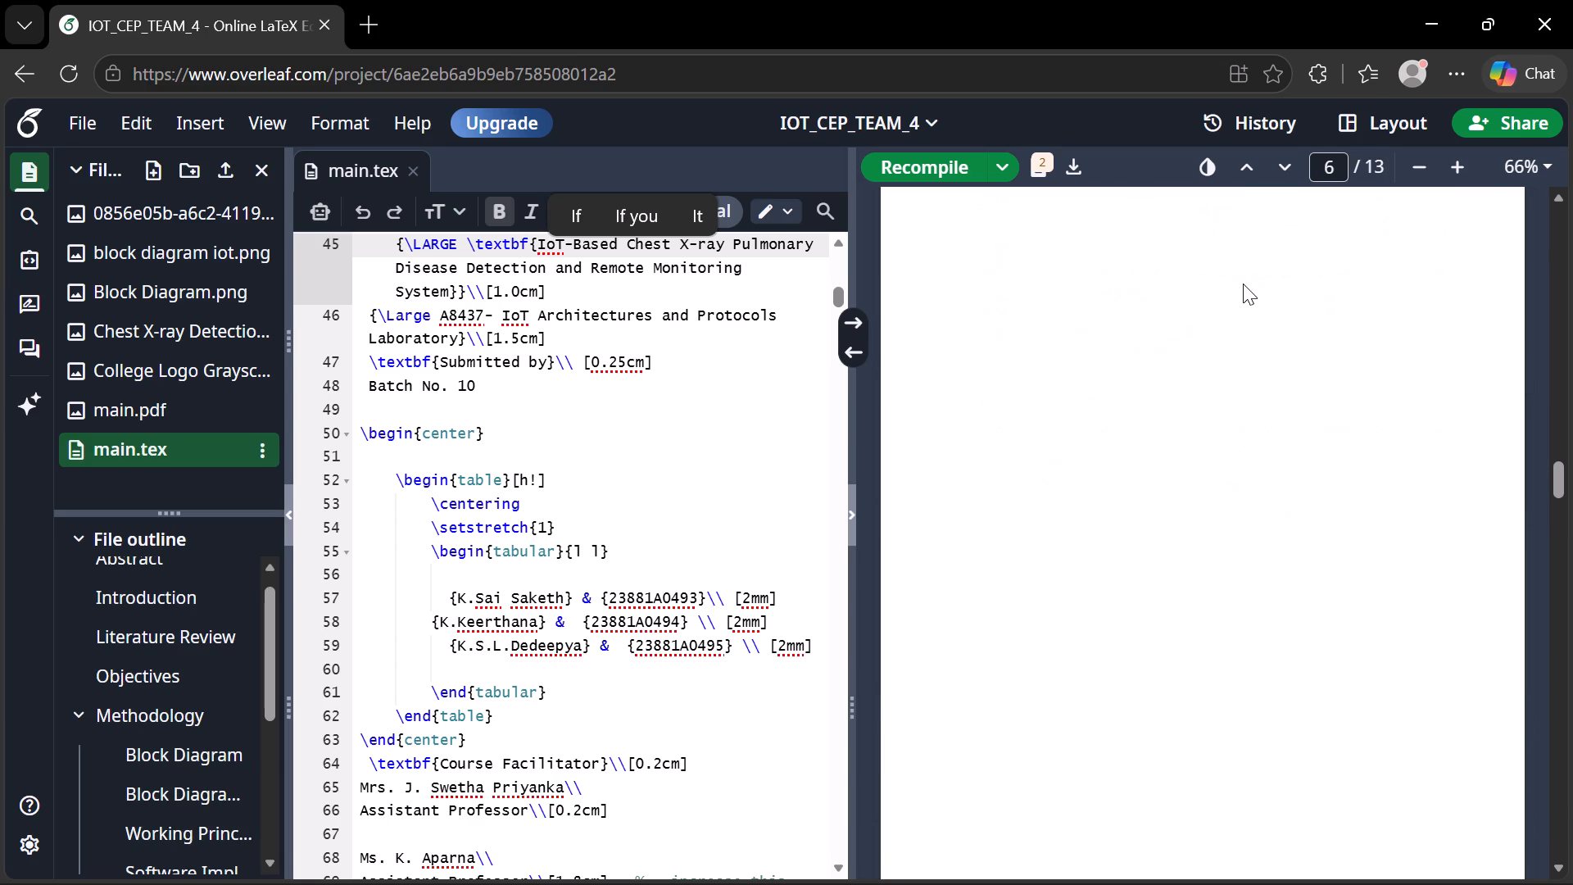
scroll(1243, 284, right, 1)
scroll(1243, 284, up, 3)
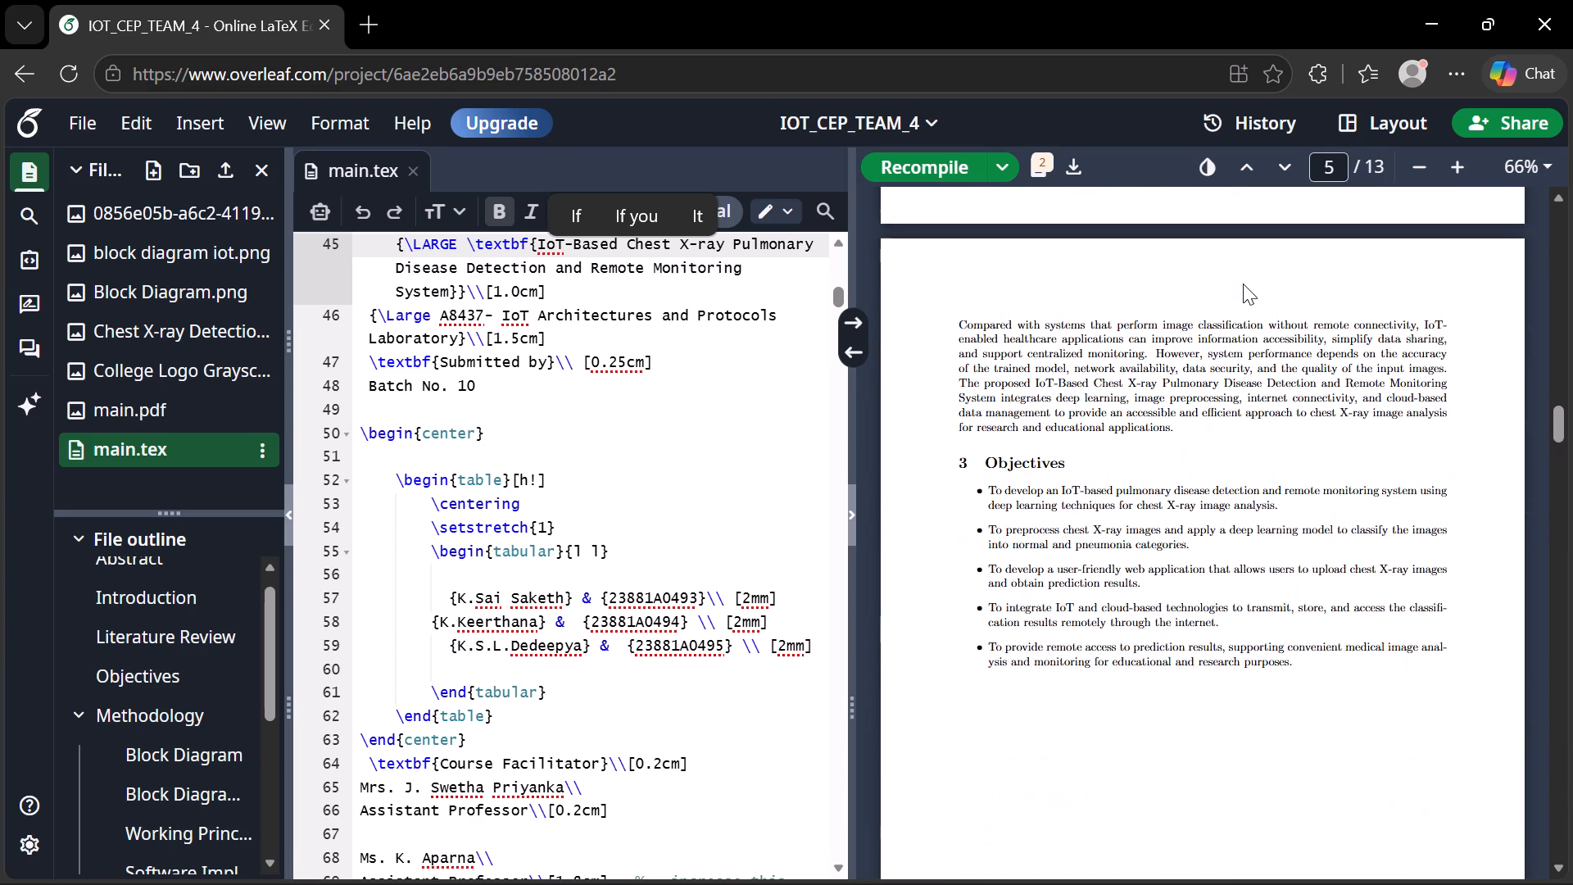
scroll(1243, 284, up, 5)
scroll(1243, 284, down, 3)
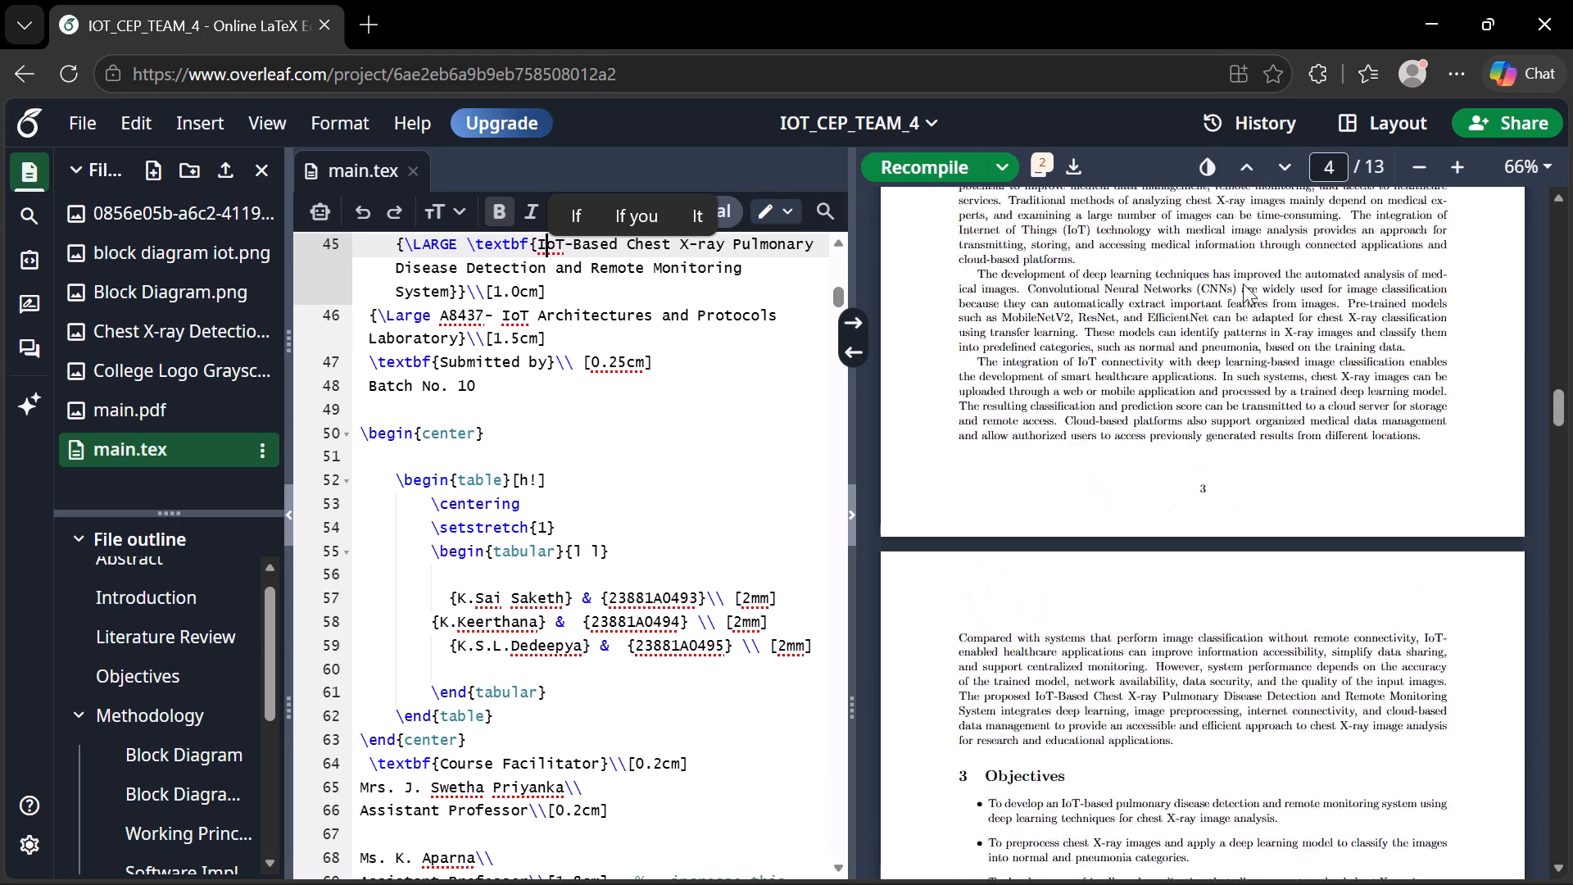
scroll(1243, 284, down, 10)
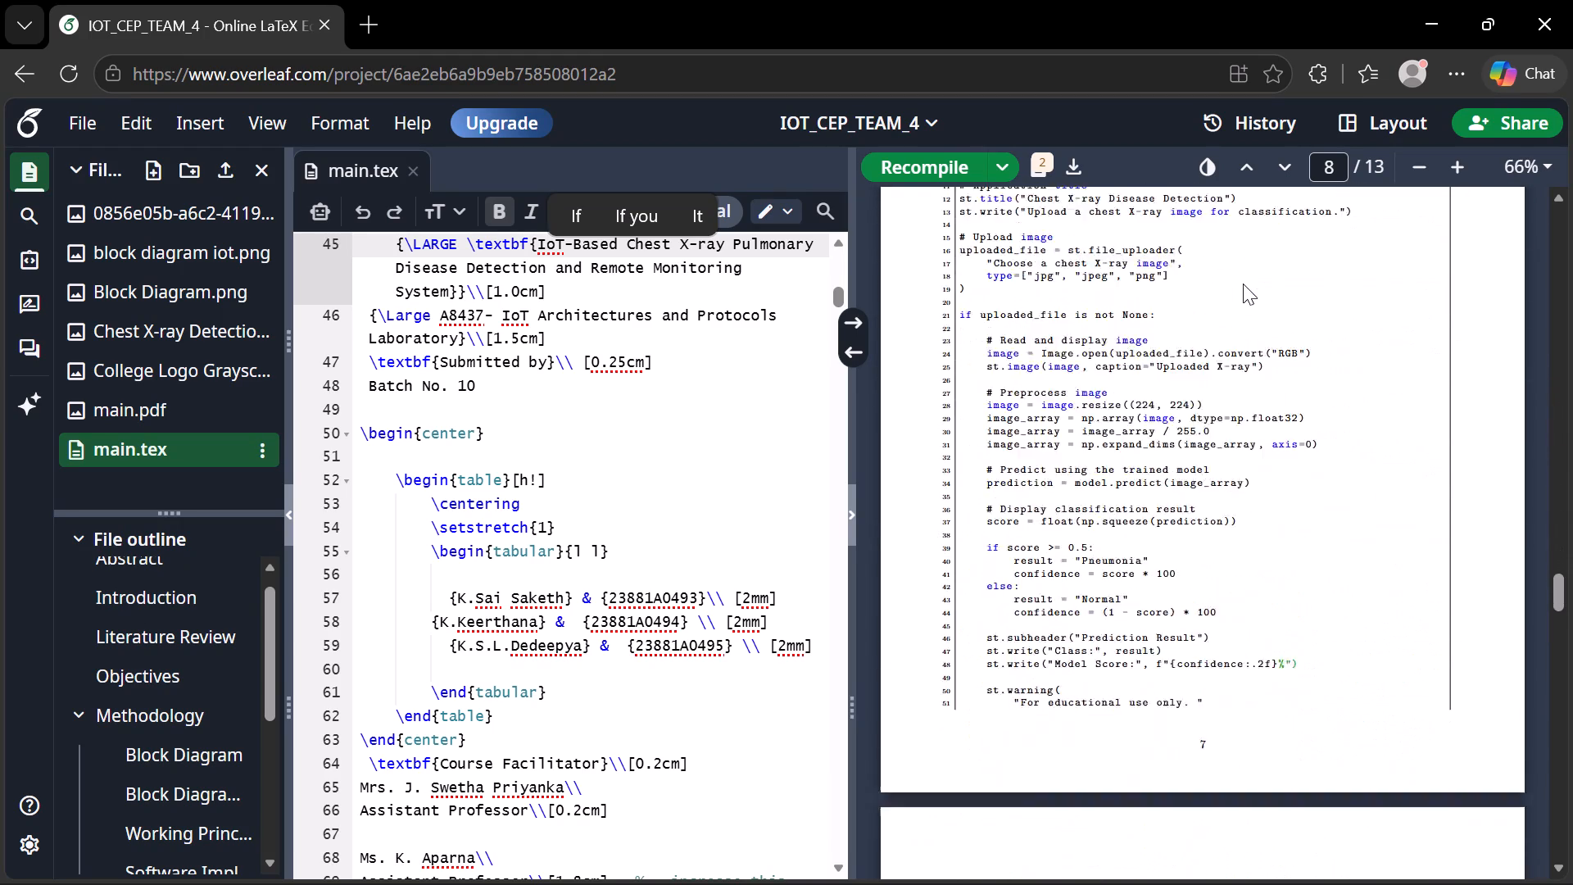
scroll(1243, 284, down, 6)
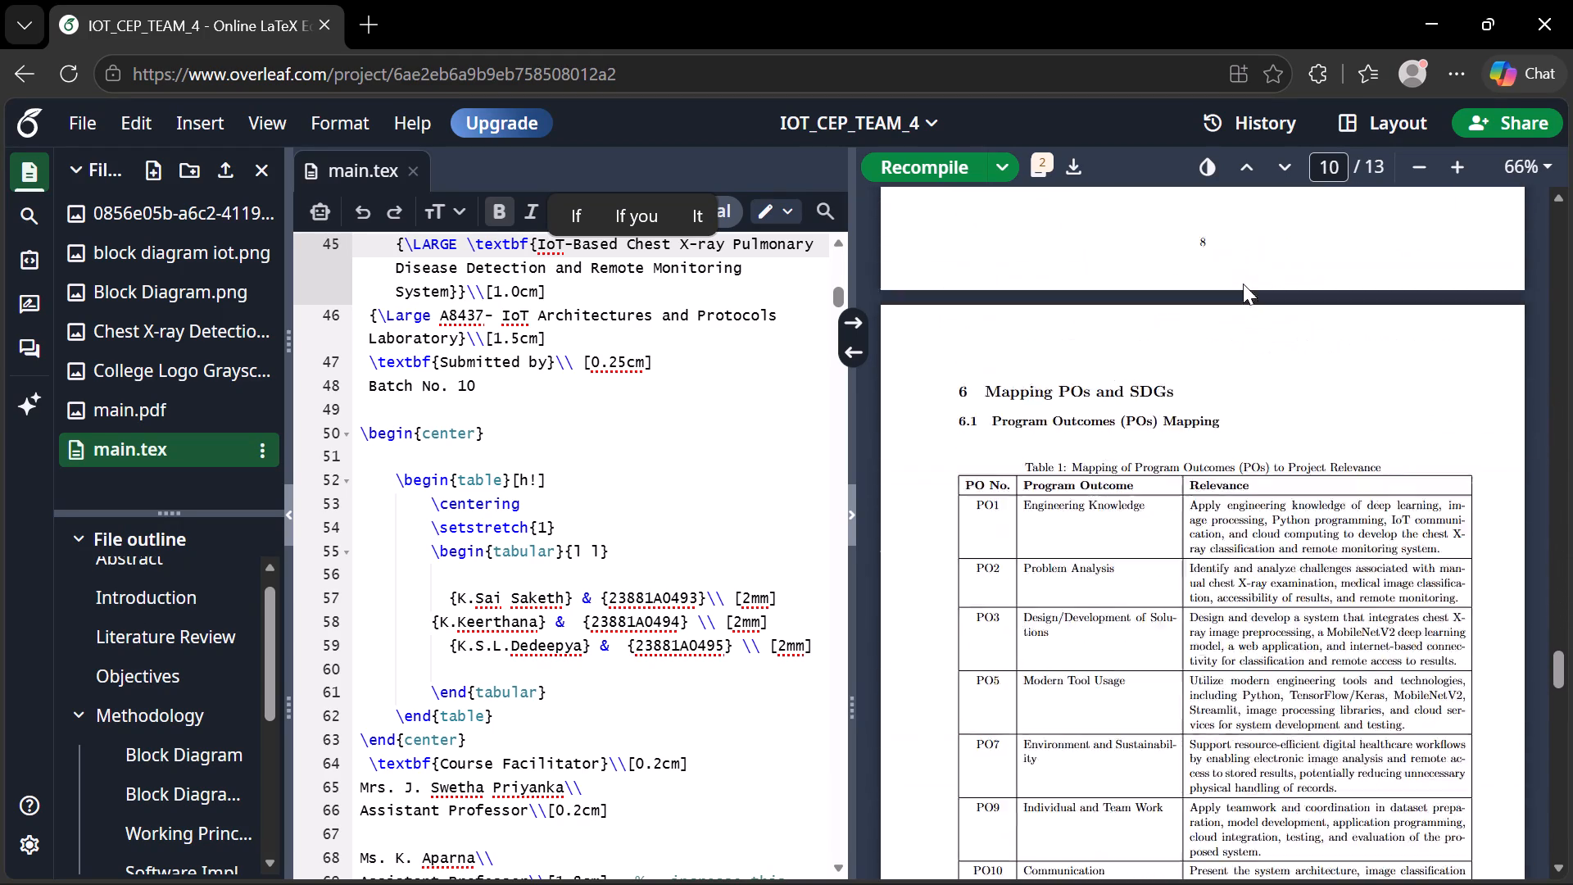
scroll(1243, 284, down, 7)
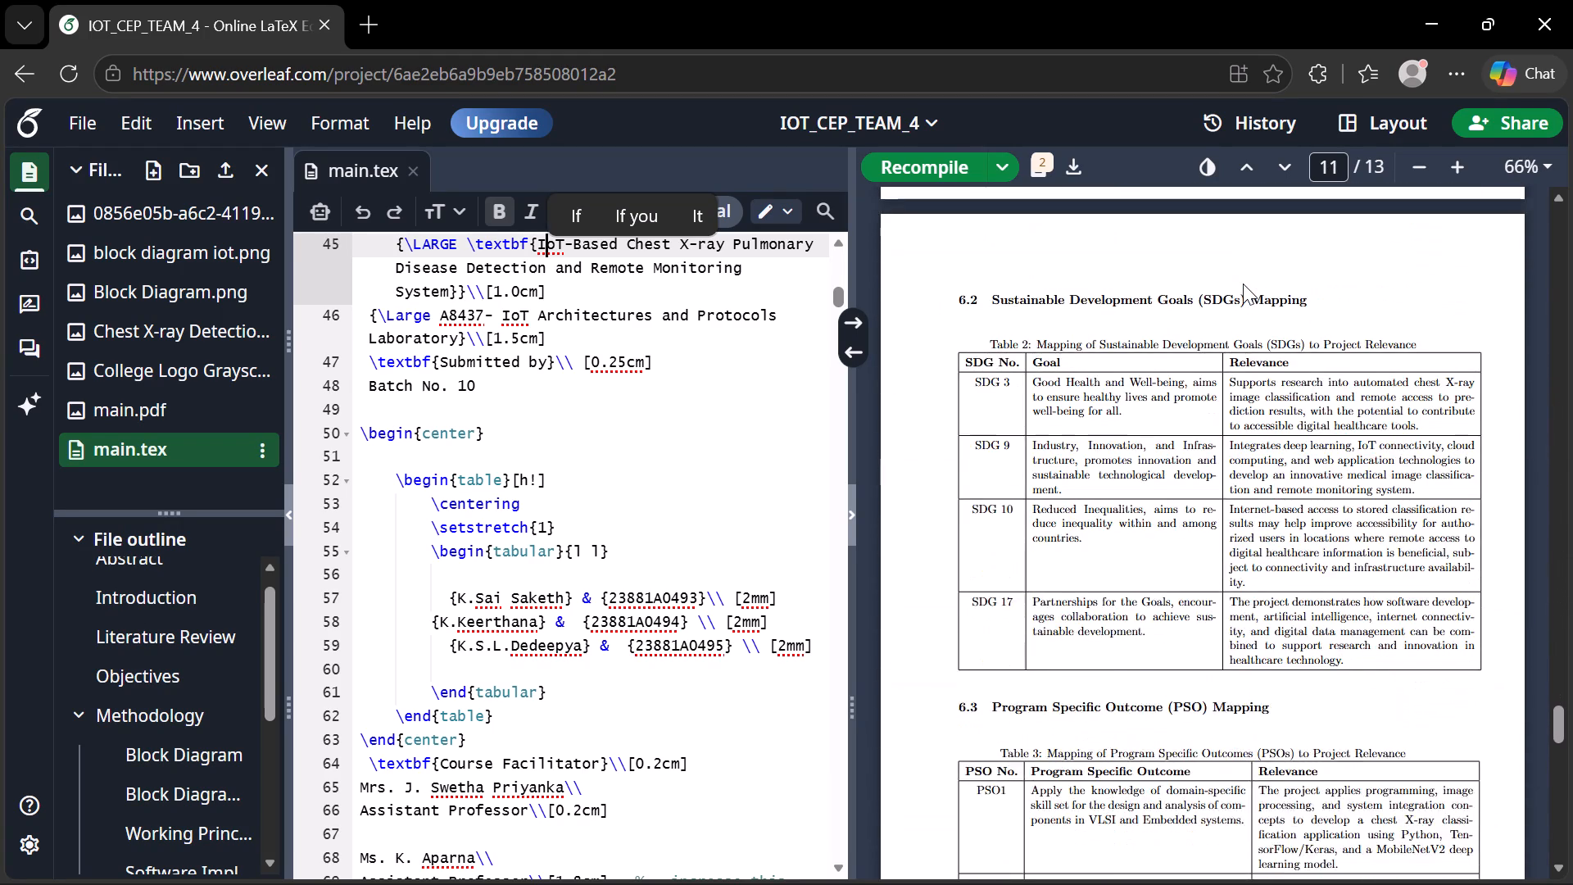
Delete the stray ```latex line between the PSO table and the Conclusion section in main.tex and recompile the report.
scroll(1243, 284, down, 2)
double_click(986, 320)
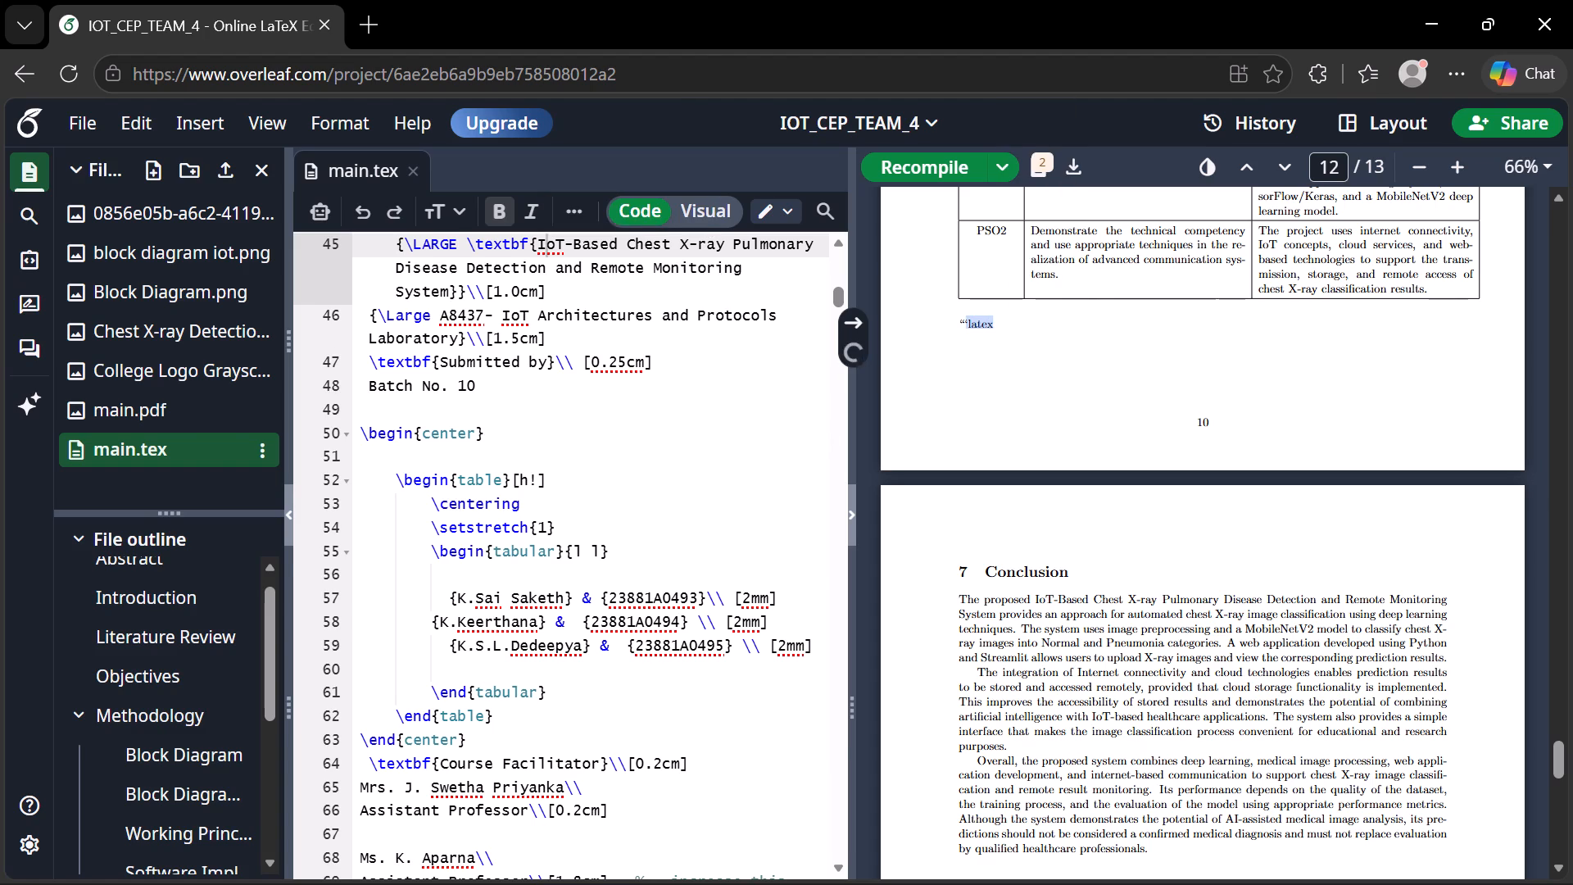
click(451, 524)
key(BackSpace)
key(BackSpace)
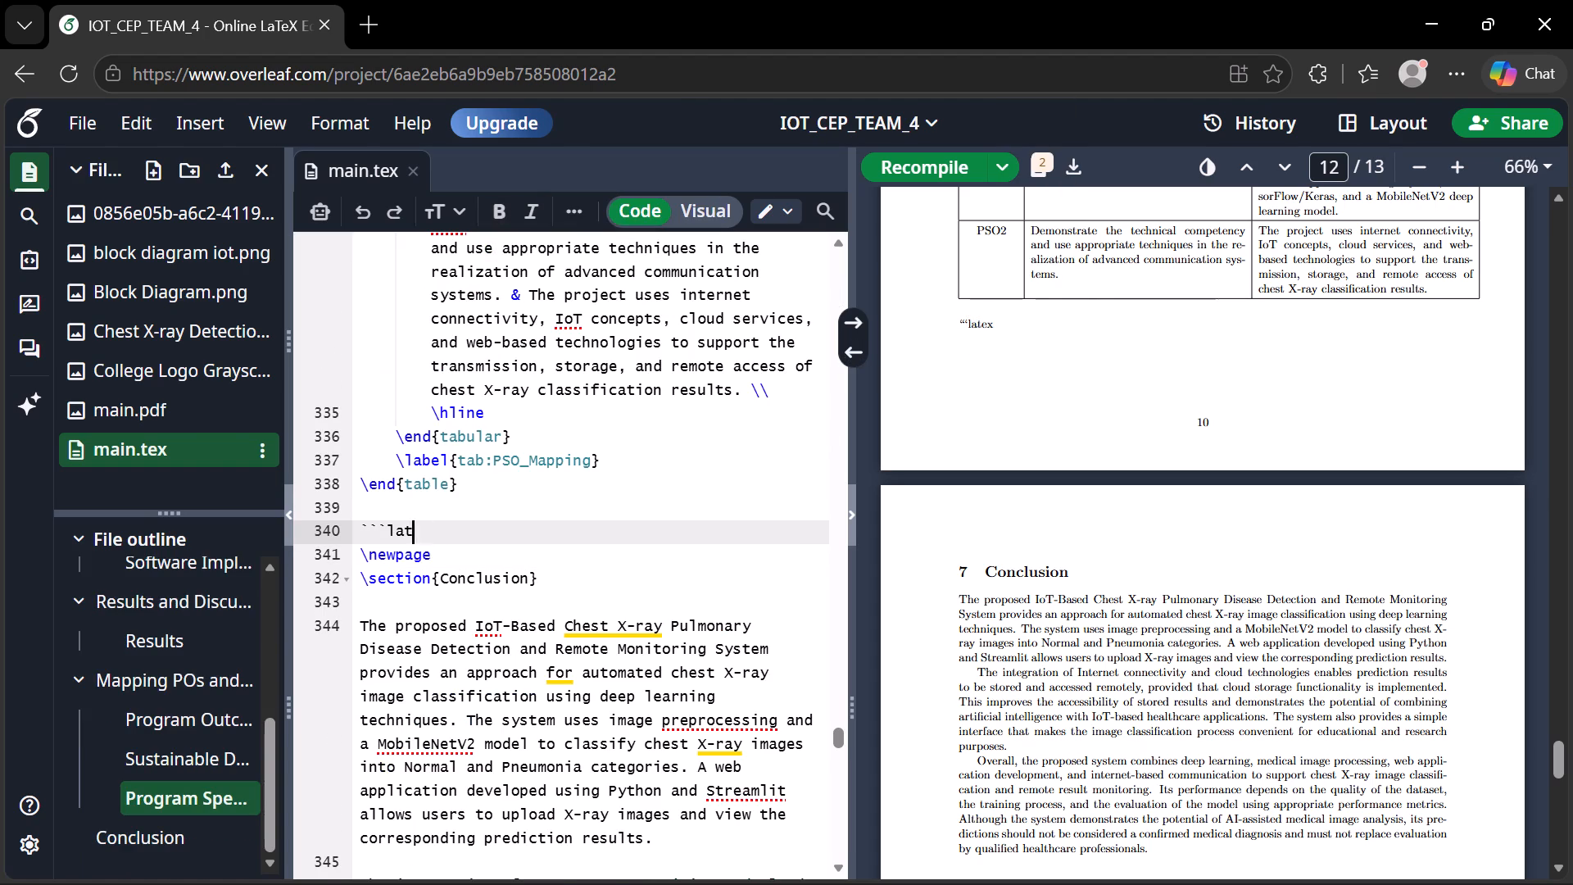
key(BackSpace)
key(BackSpace)
key(BackSpace)
key(BackSpace)
key(BackSpace)
key(BackSpace)
key(ctrl+s)
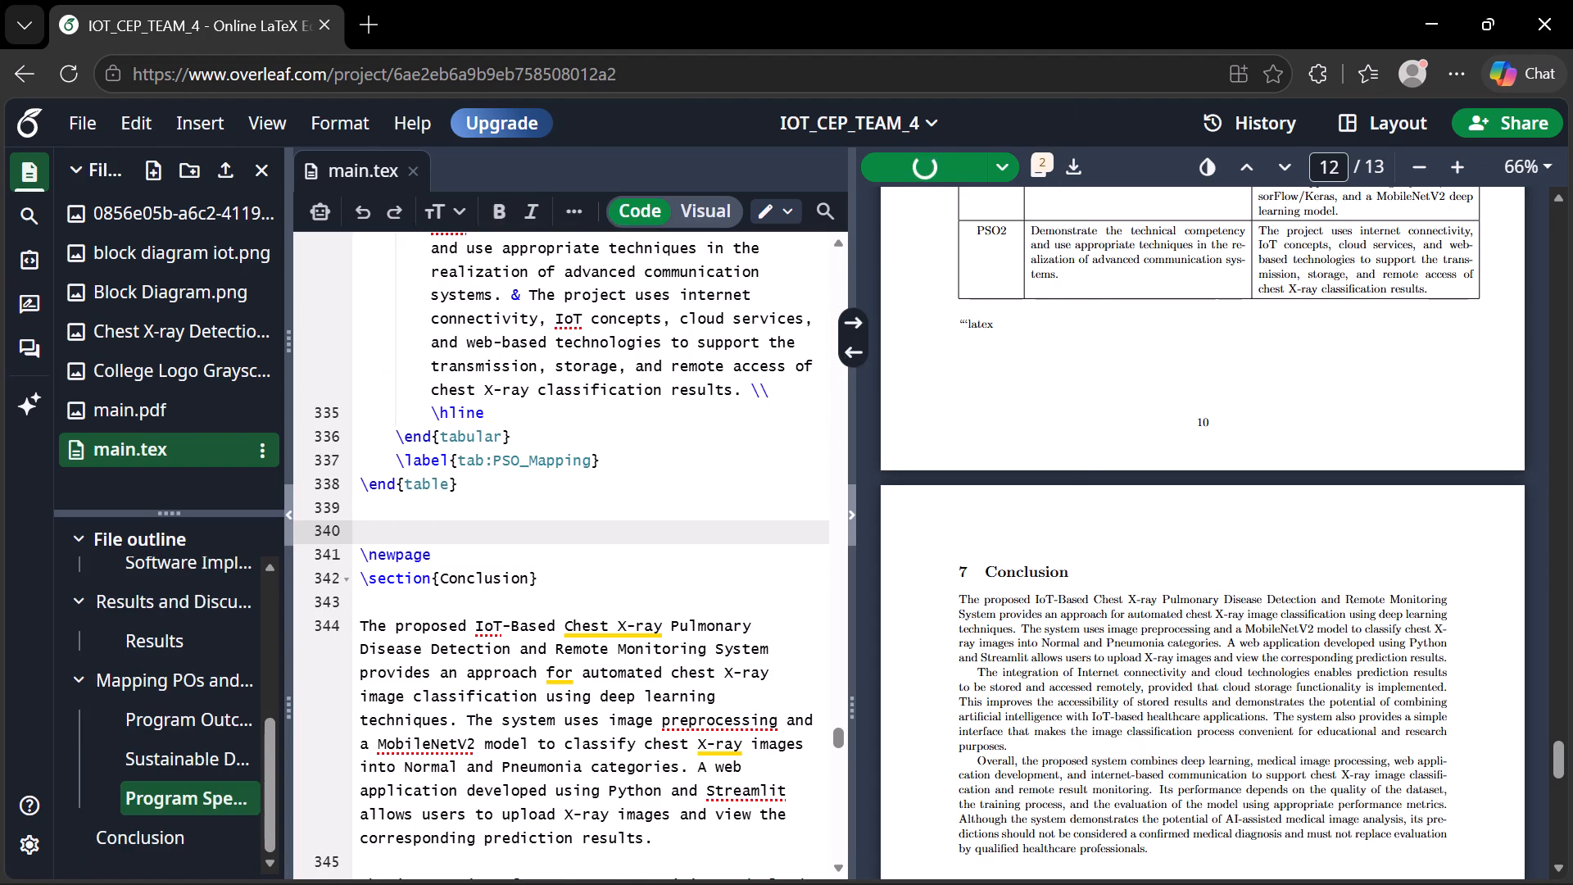
Review the recompiled PDF backwards from the Conclusion to the Literature Review and locate its last paragraph in the main.tex source.
scroll(1076, 458, down, 6)
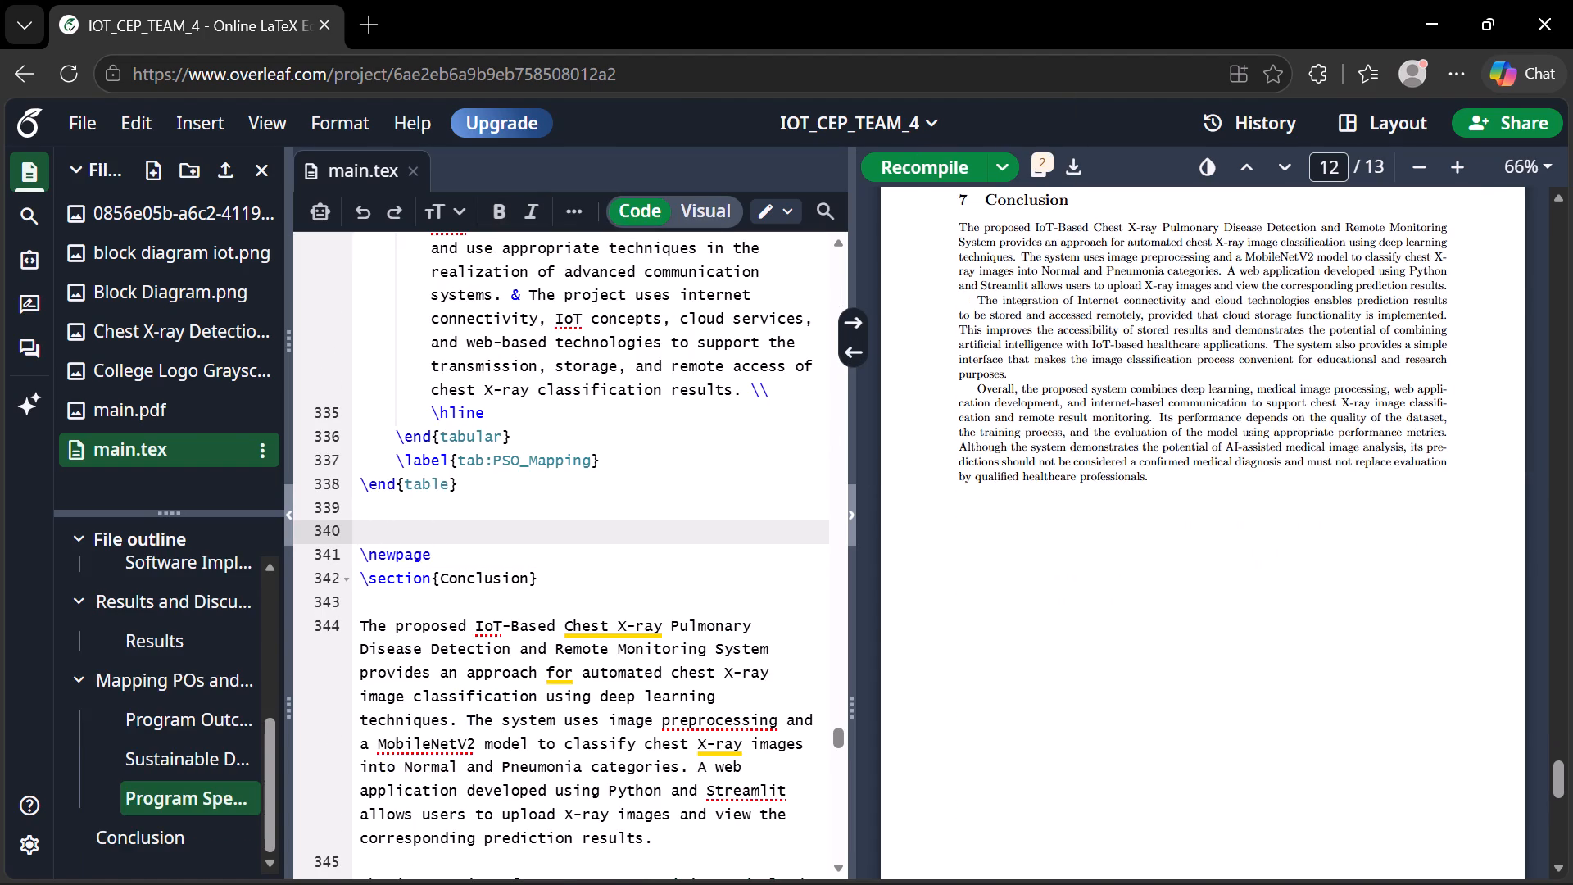
scroll(1076, 458, up, 5)
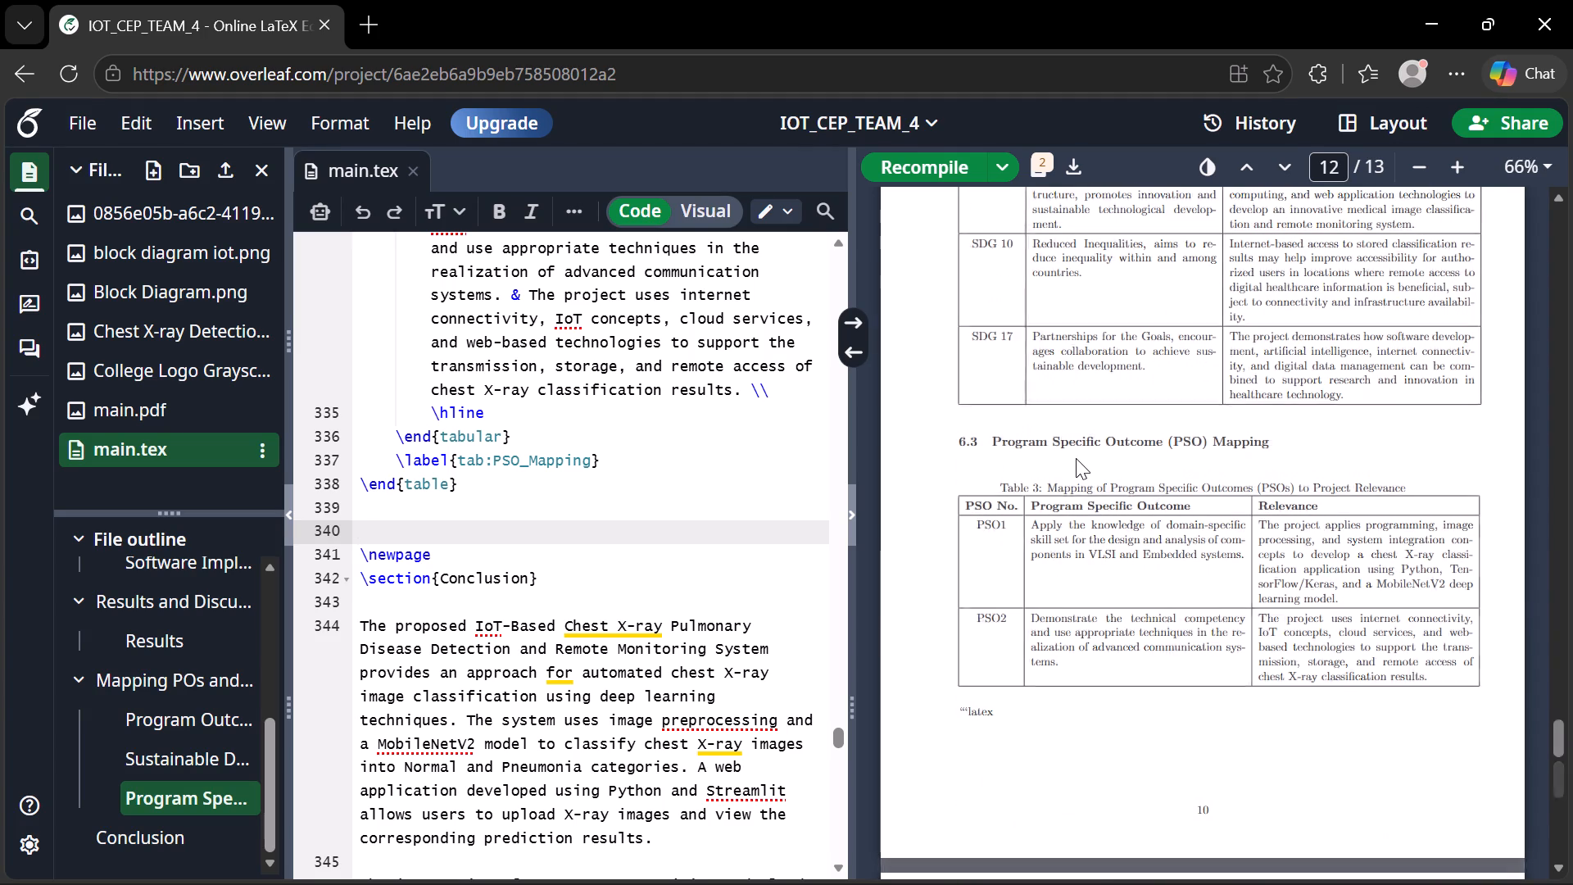
scroll(1076, 458, up, 2)
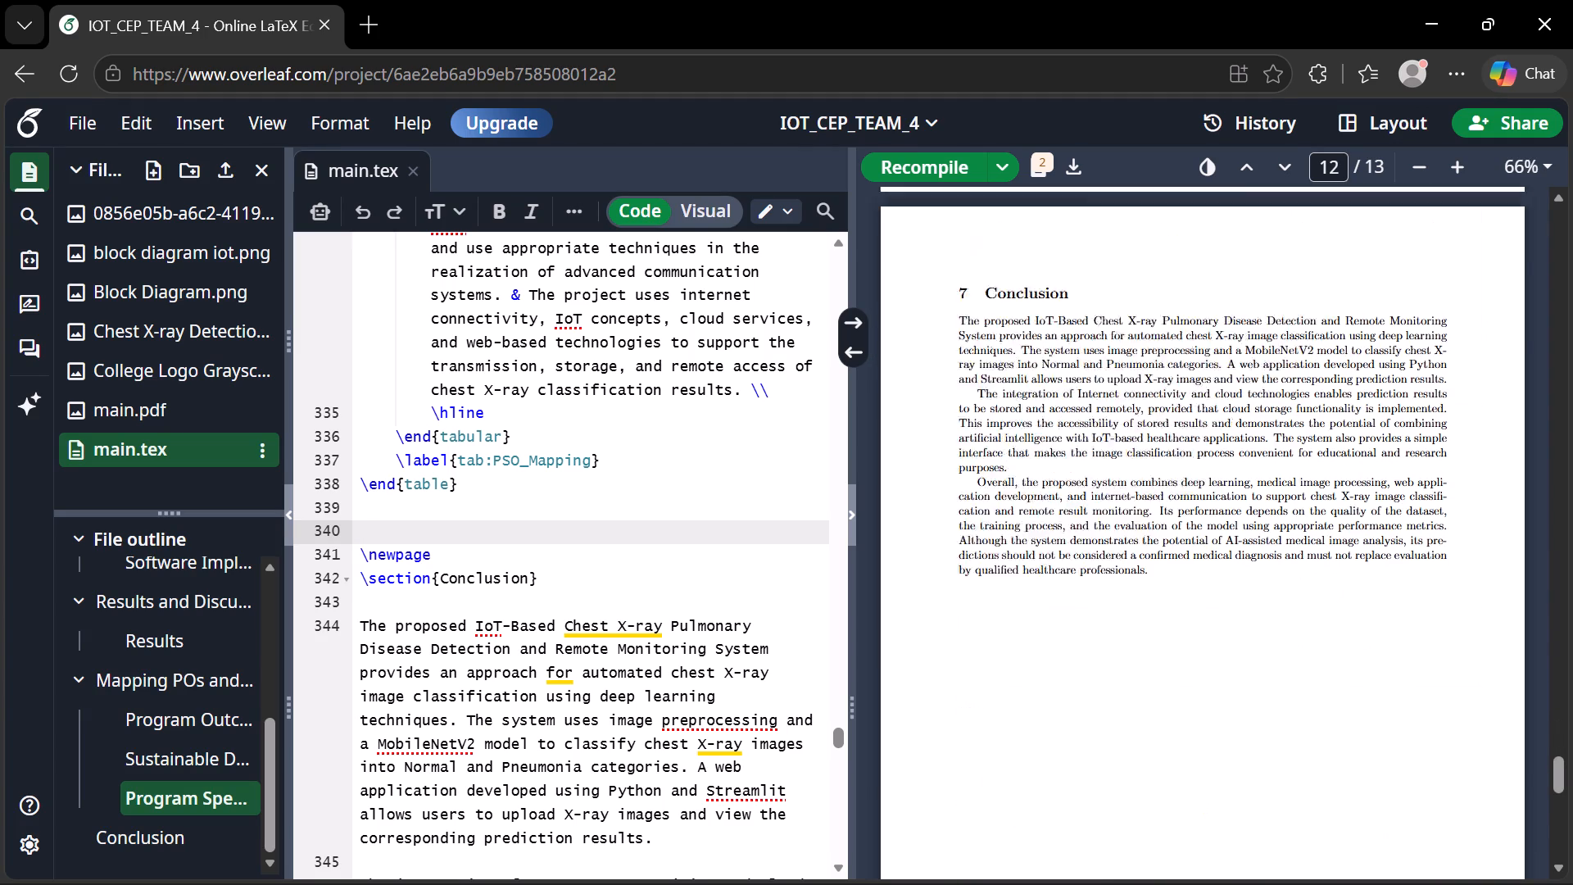
scroll(1076, 458, up, 10)
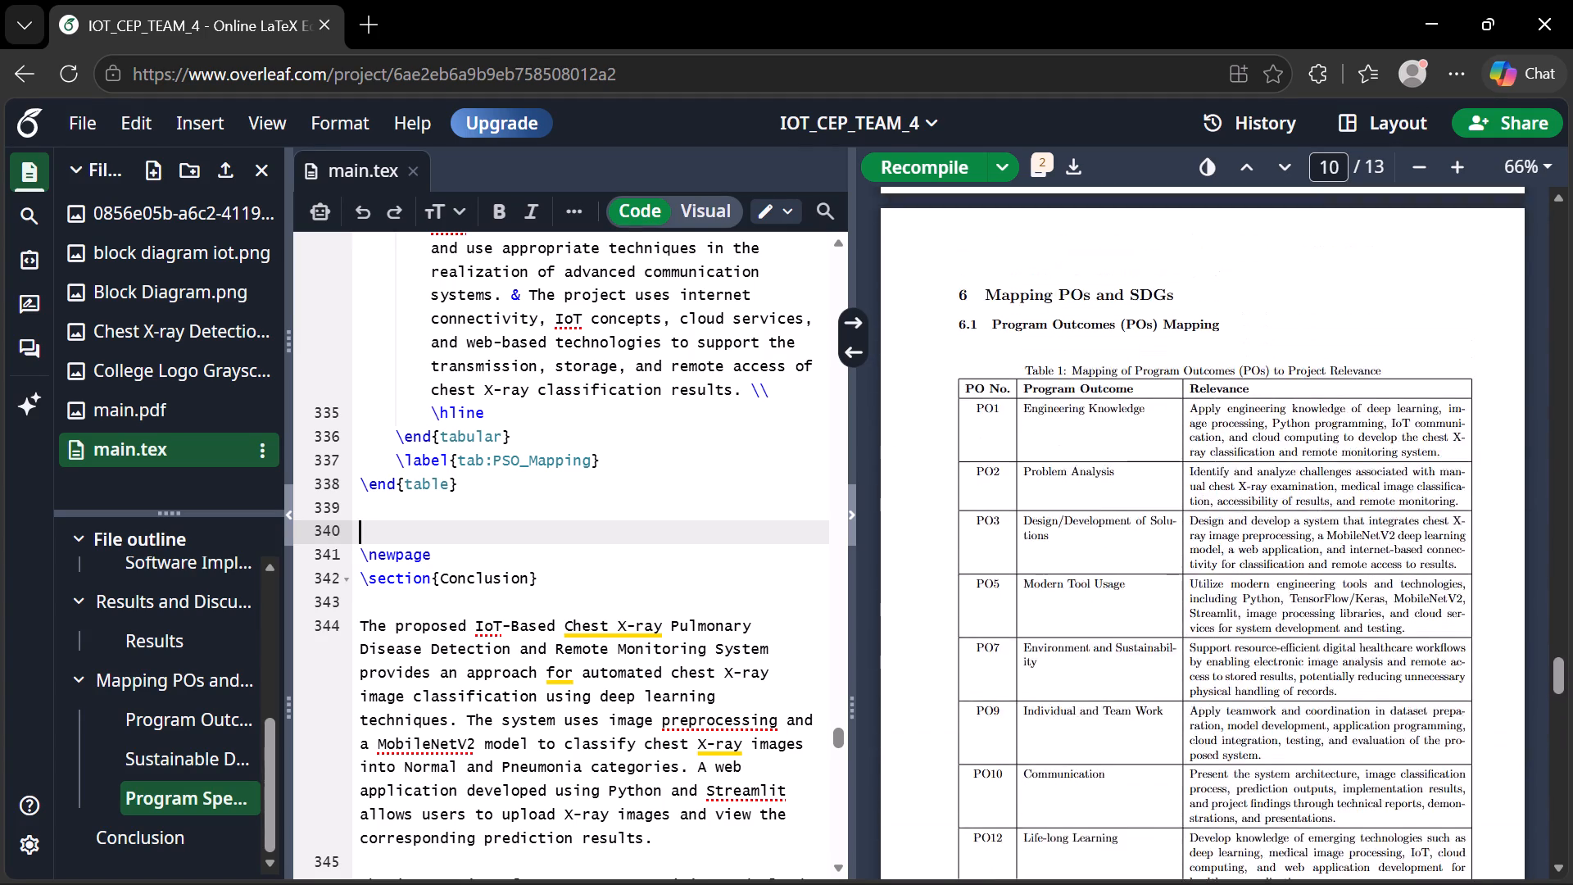
scroll(1076, 458, up, 3)
scroll(1076, 458, down, 1)
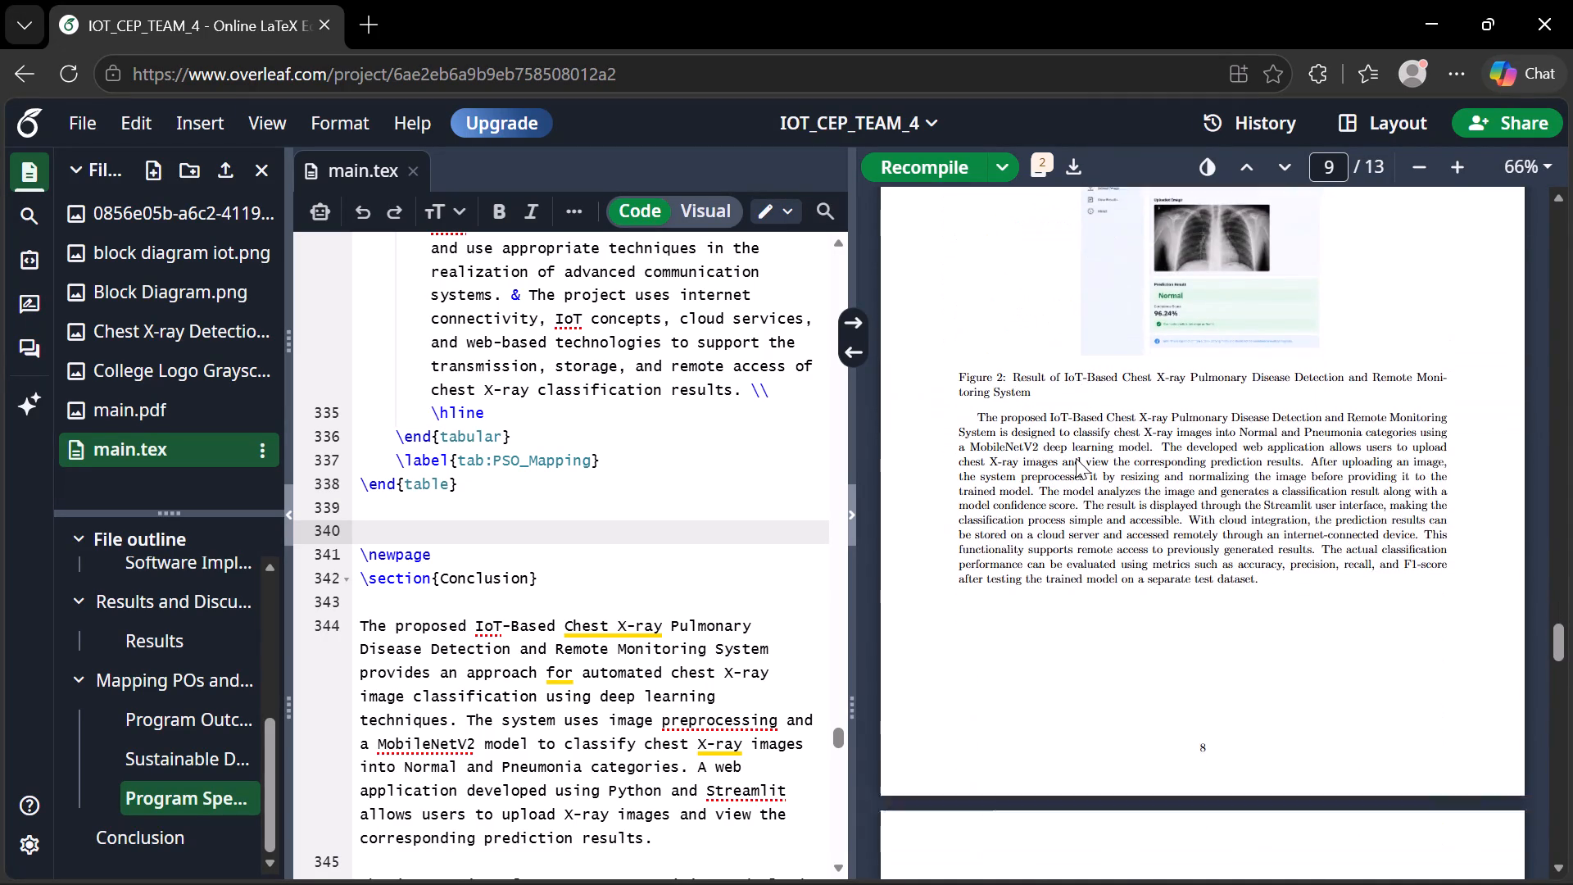
scroll(1076, 458, down, 1)
scroll(1076, 458, up, 3)
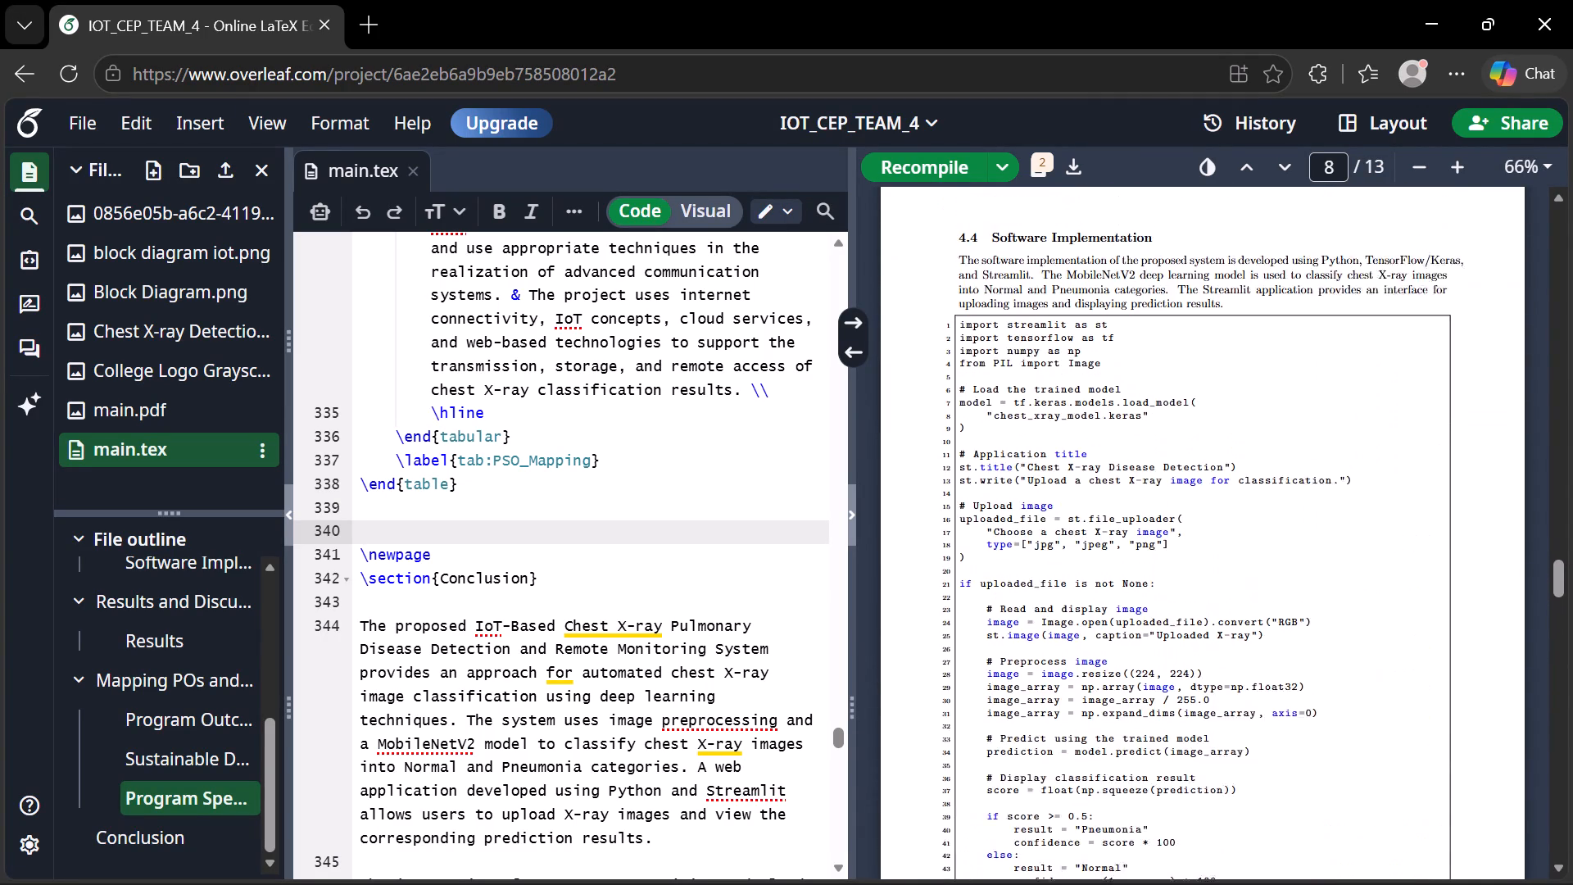
scroll(1076, 458, up, 8)
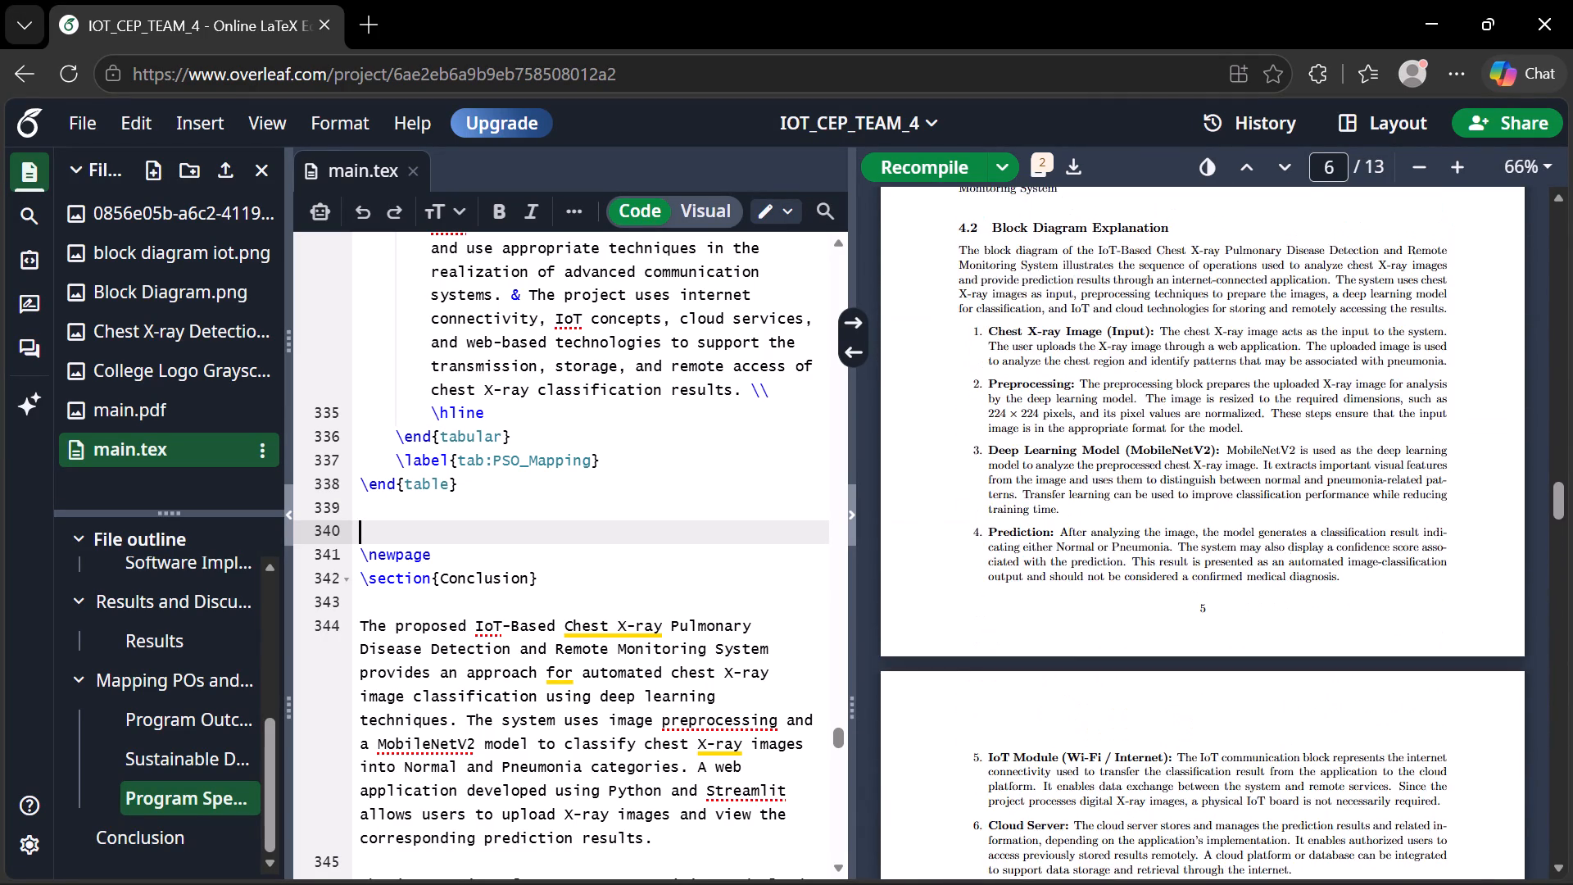
scroll(1076, 458, up, 7)
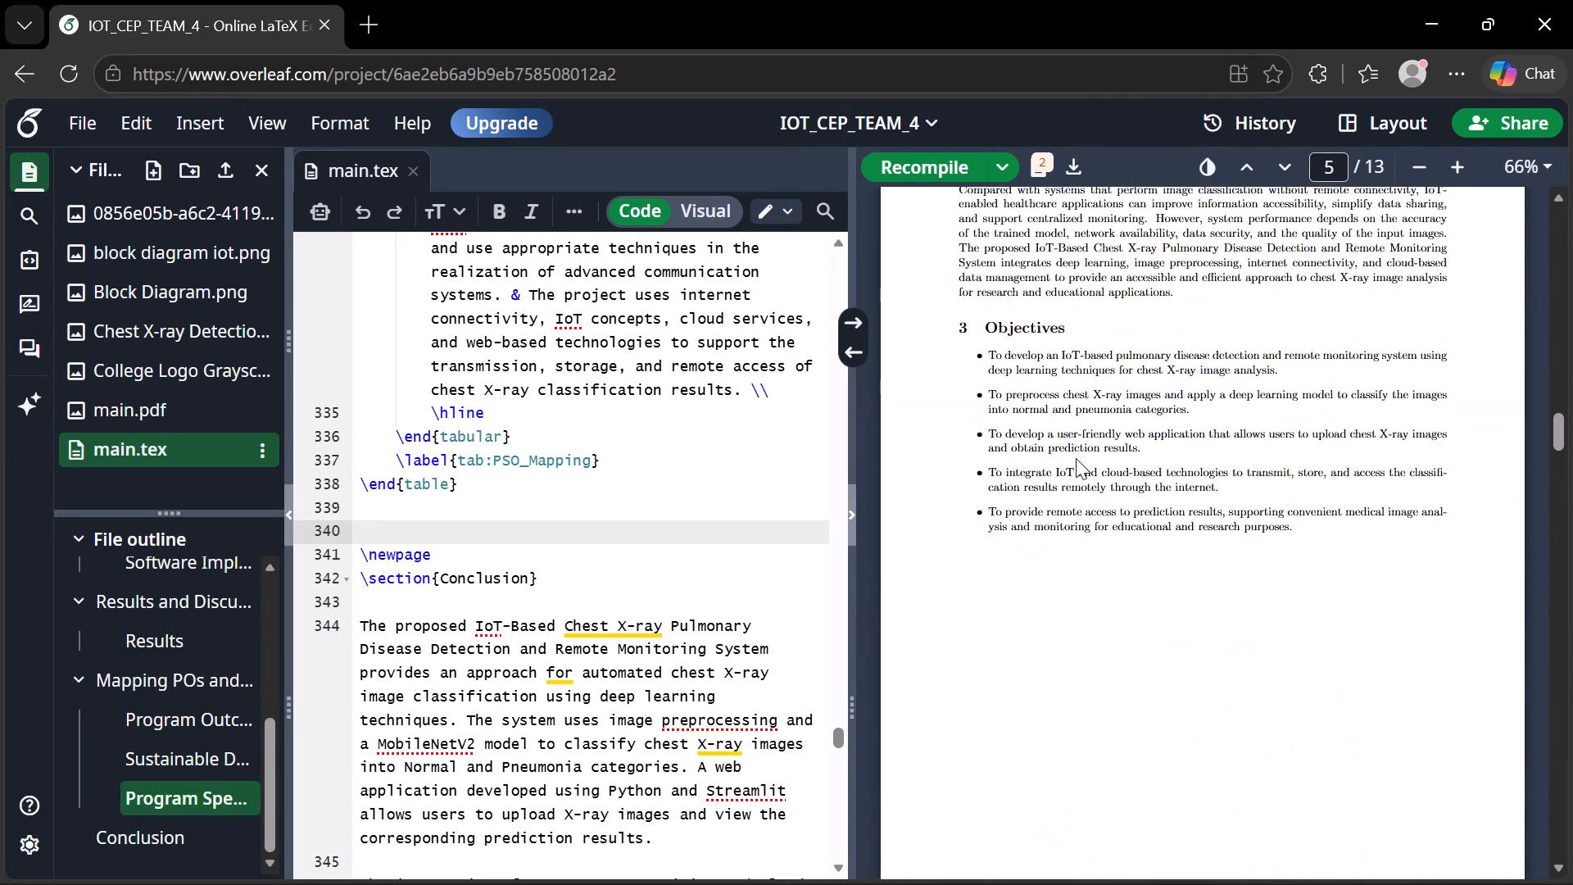
scroll(1076, 458, up, 3)
double_click(1076, 458)
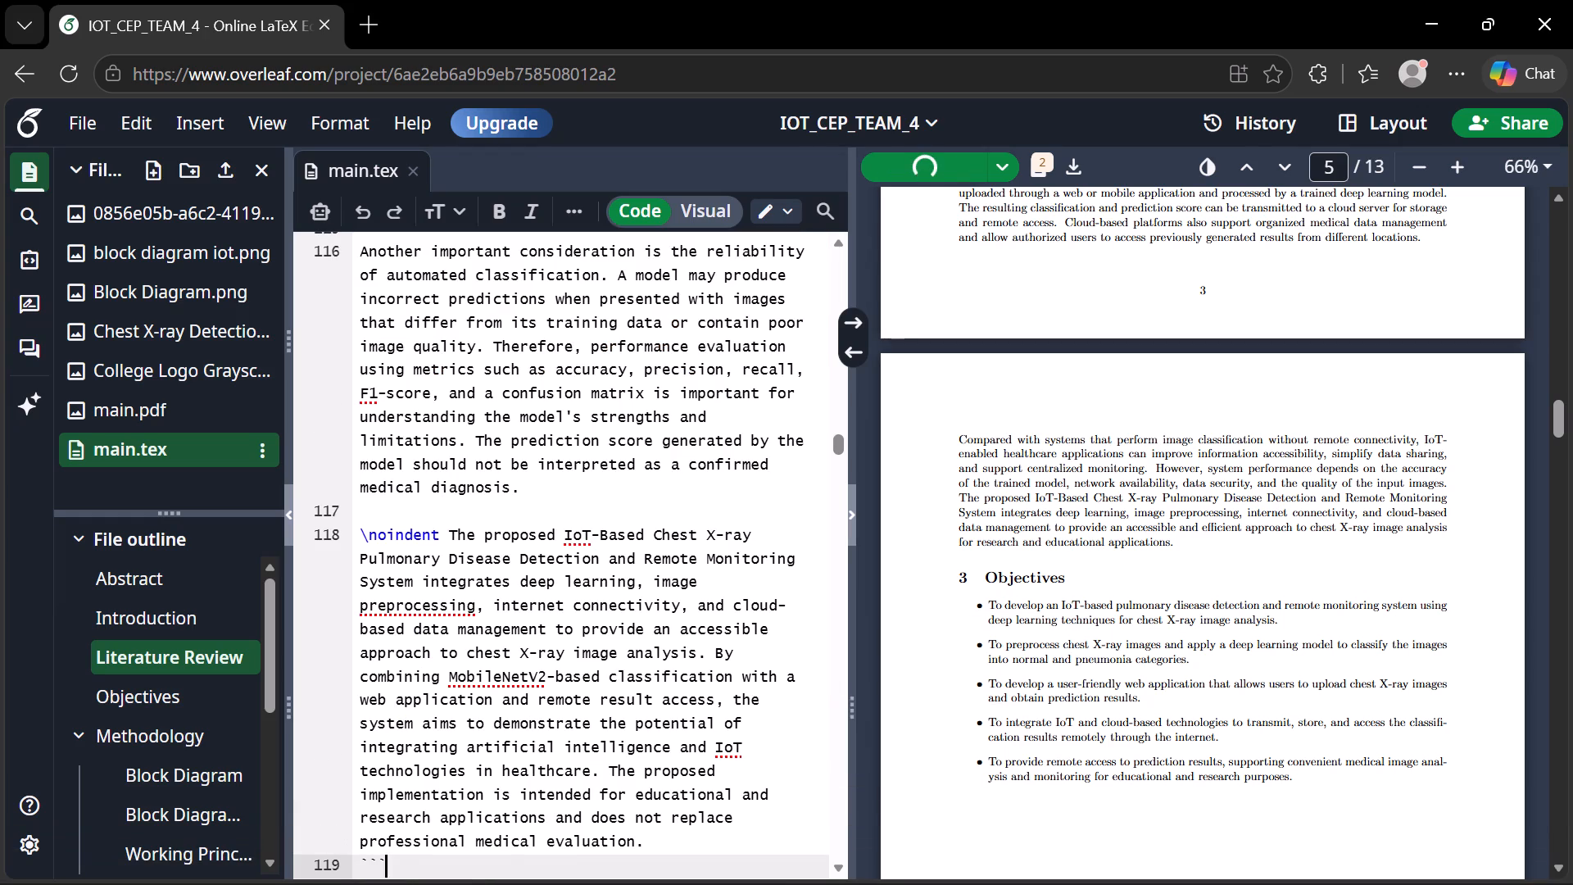
Delete the stray closing backticks after the new Literature Review and the ```latex text above its \section line, then recompile.
key(BackSpace)
key(BackSpace)
key(BackSpace)
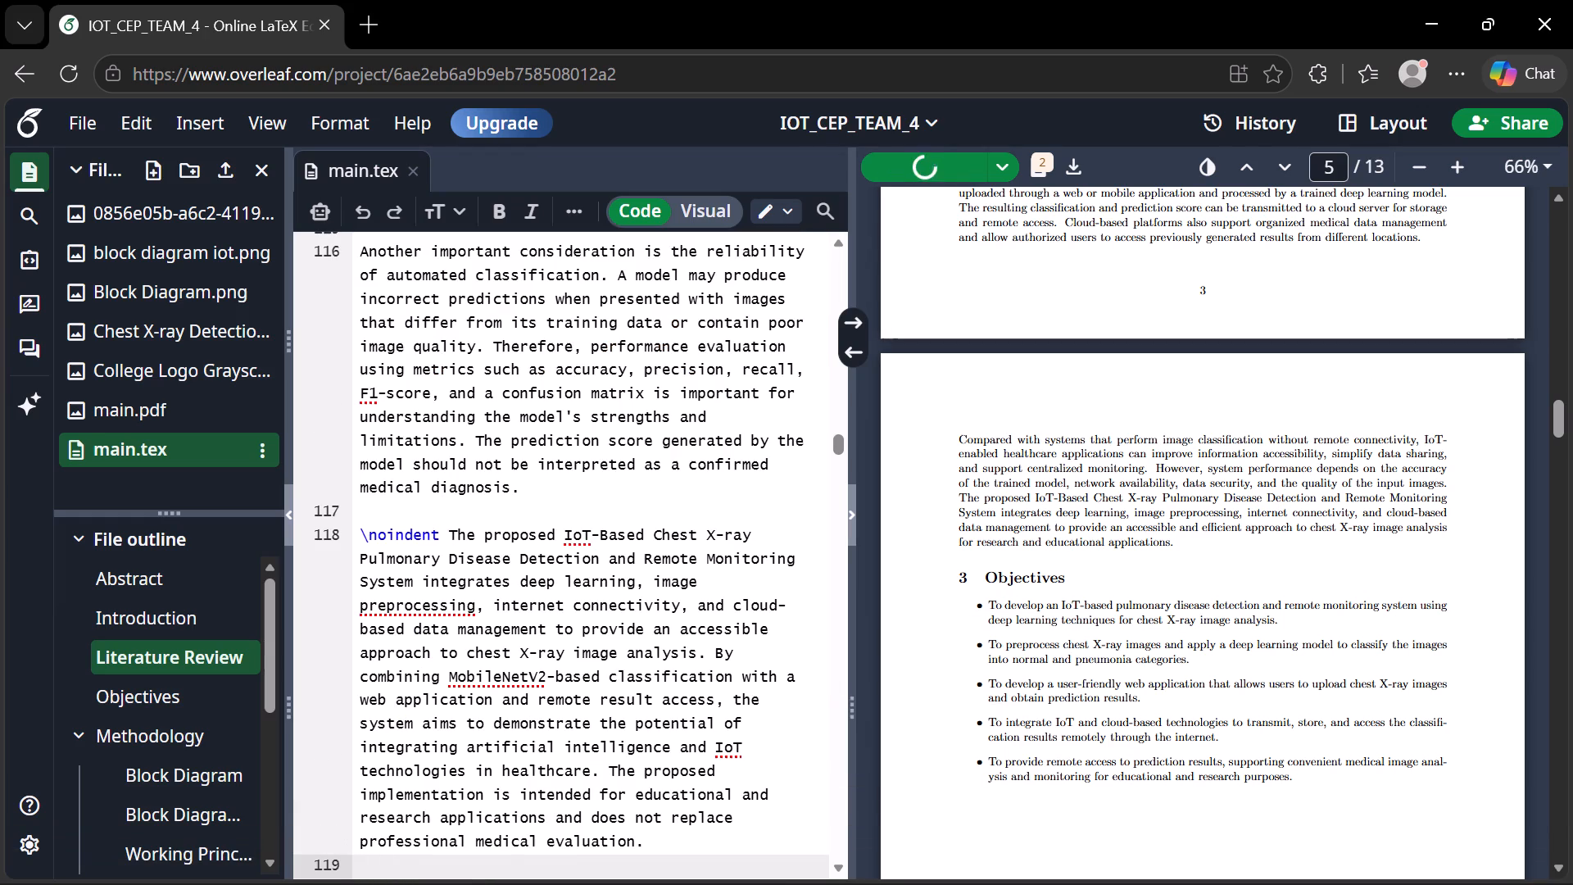
scroll(564, 648, up, 5)
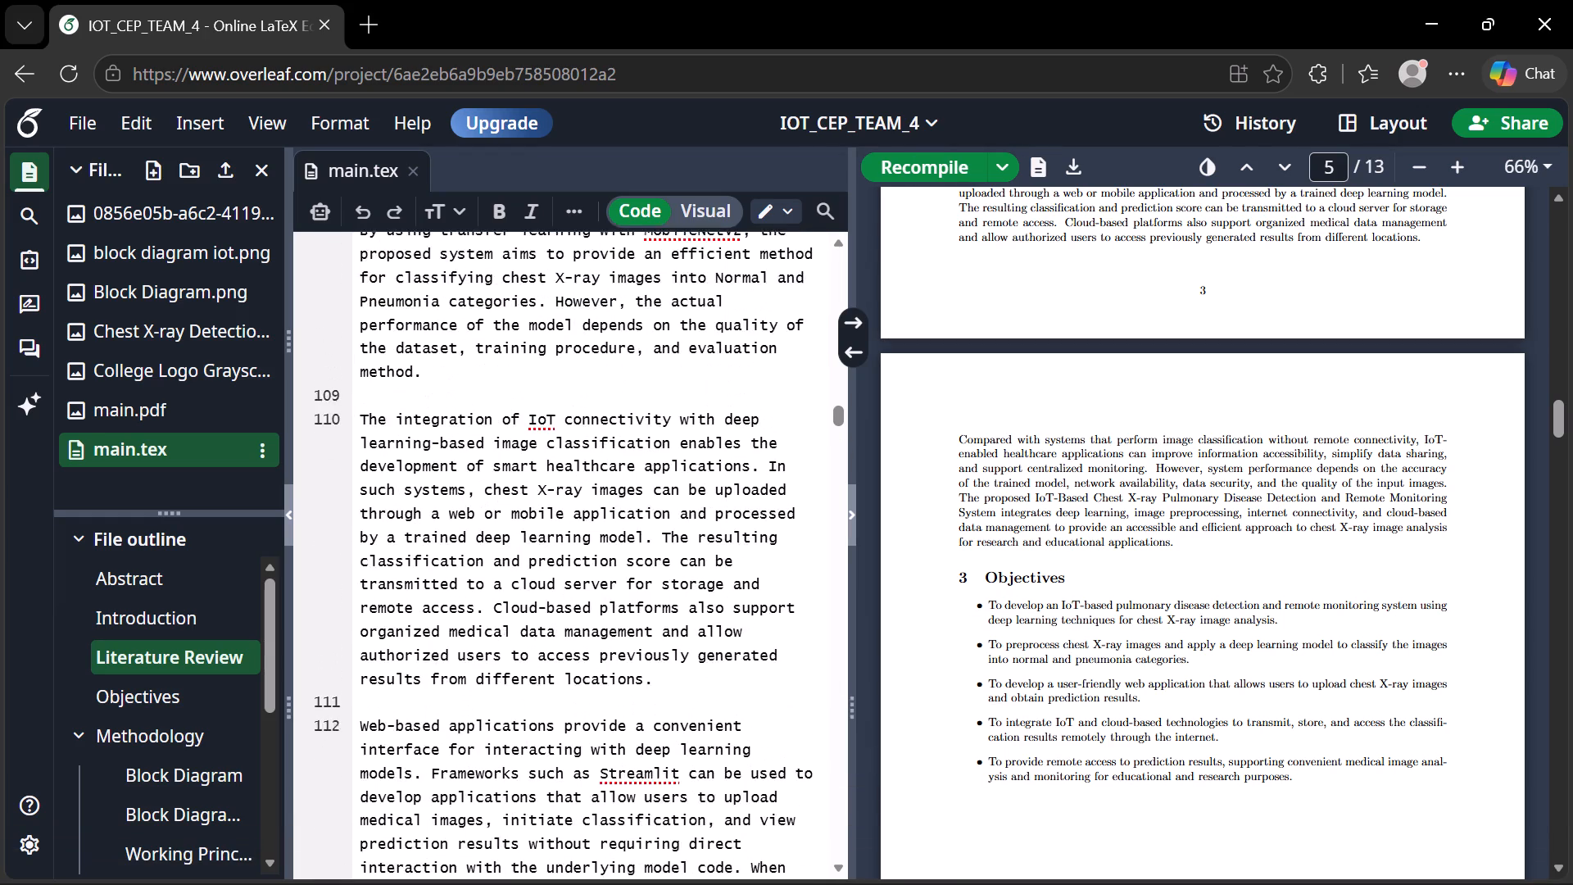
scroll(564, 648, up, 5)
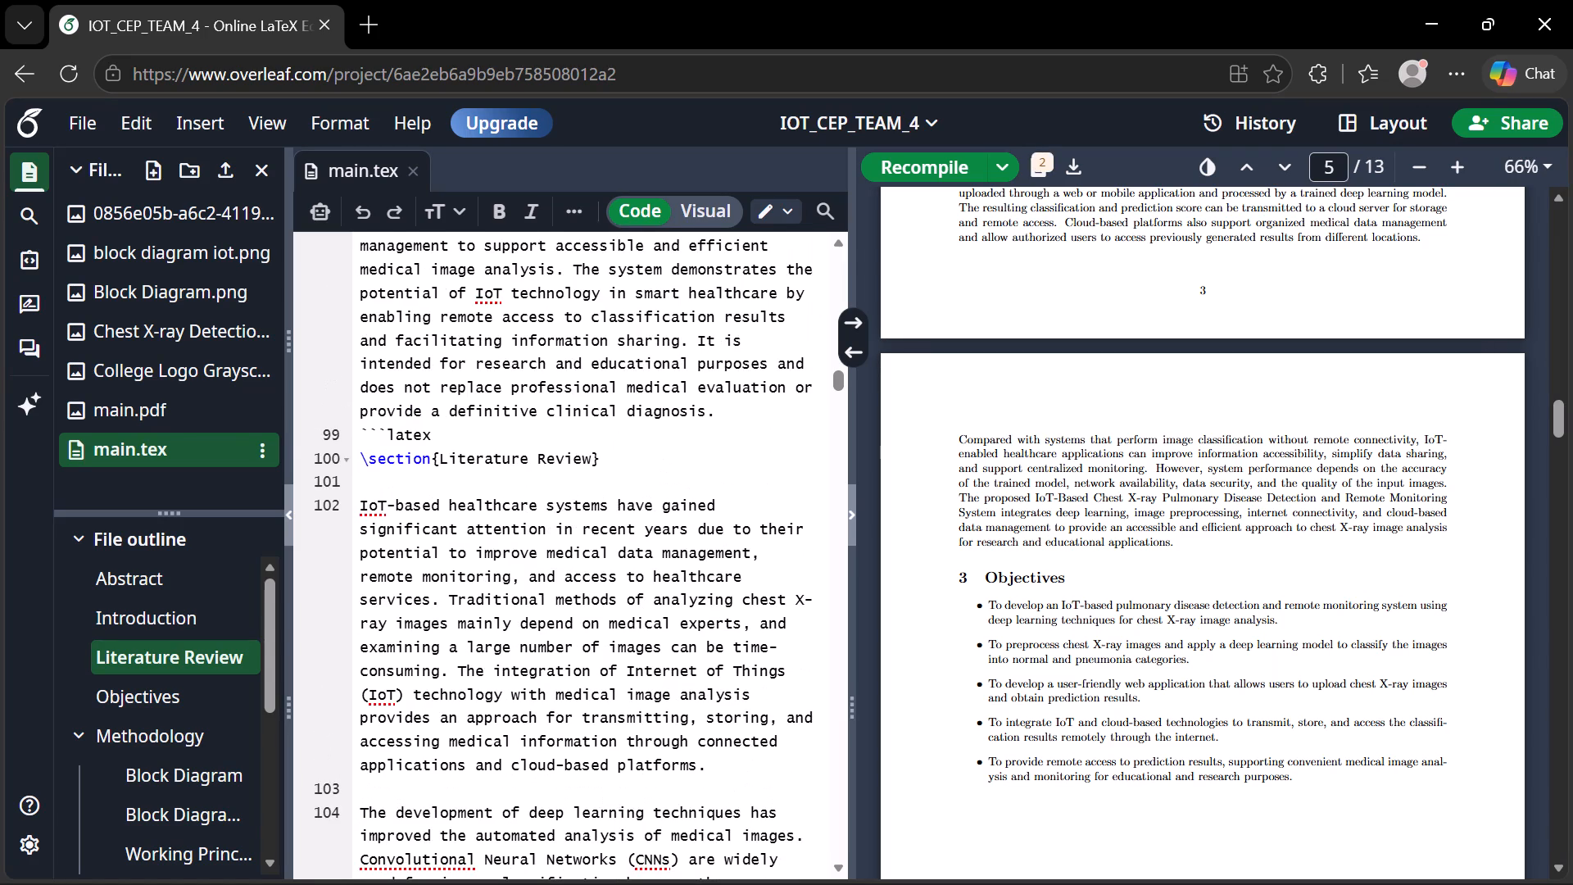
click(465, 435)
key(BackSpace)
key(BackSpace)
key(BackSpace)
key(BackSpace)
key(BackSpace)
key(BackSpace)
key(BackSpace)
key(BackSpace)
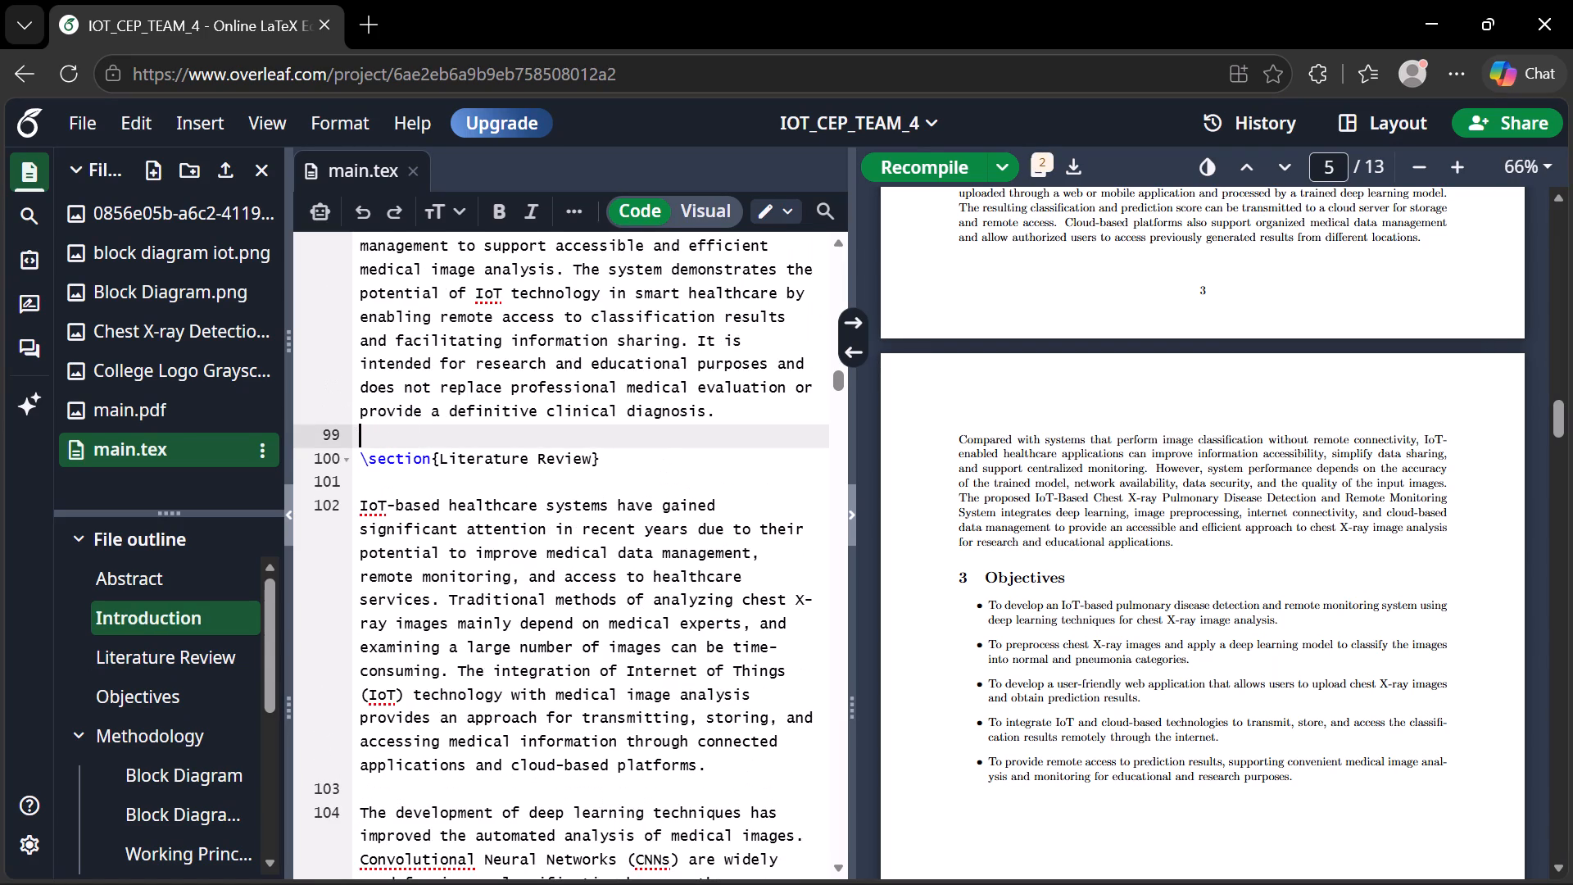
key(ctrl+s)
Delete the Literature Review paragraph starting "Another important consideration is the reliability" from main.tex, including its extra blank line, and recompile.
scroll(1069, 405, down, 3)
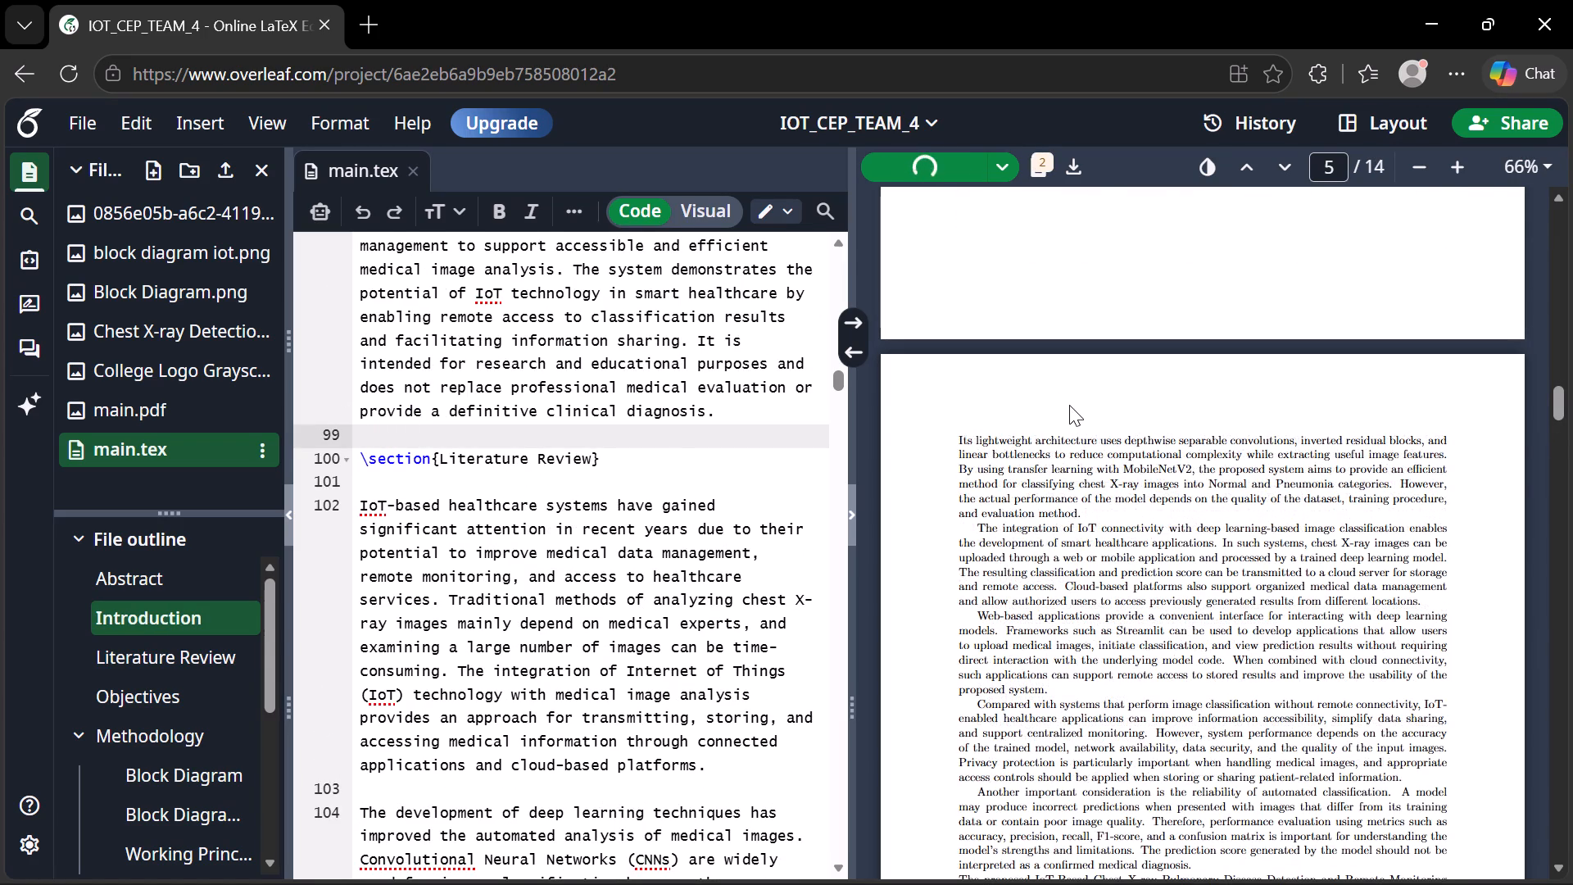
scroll(1069, 405, up, 2)
scroll(1069, 405, down, 3)
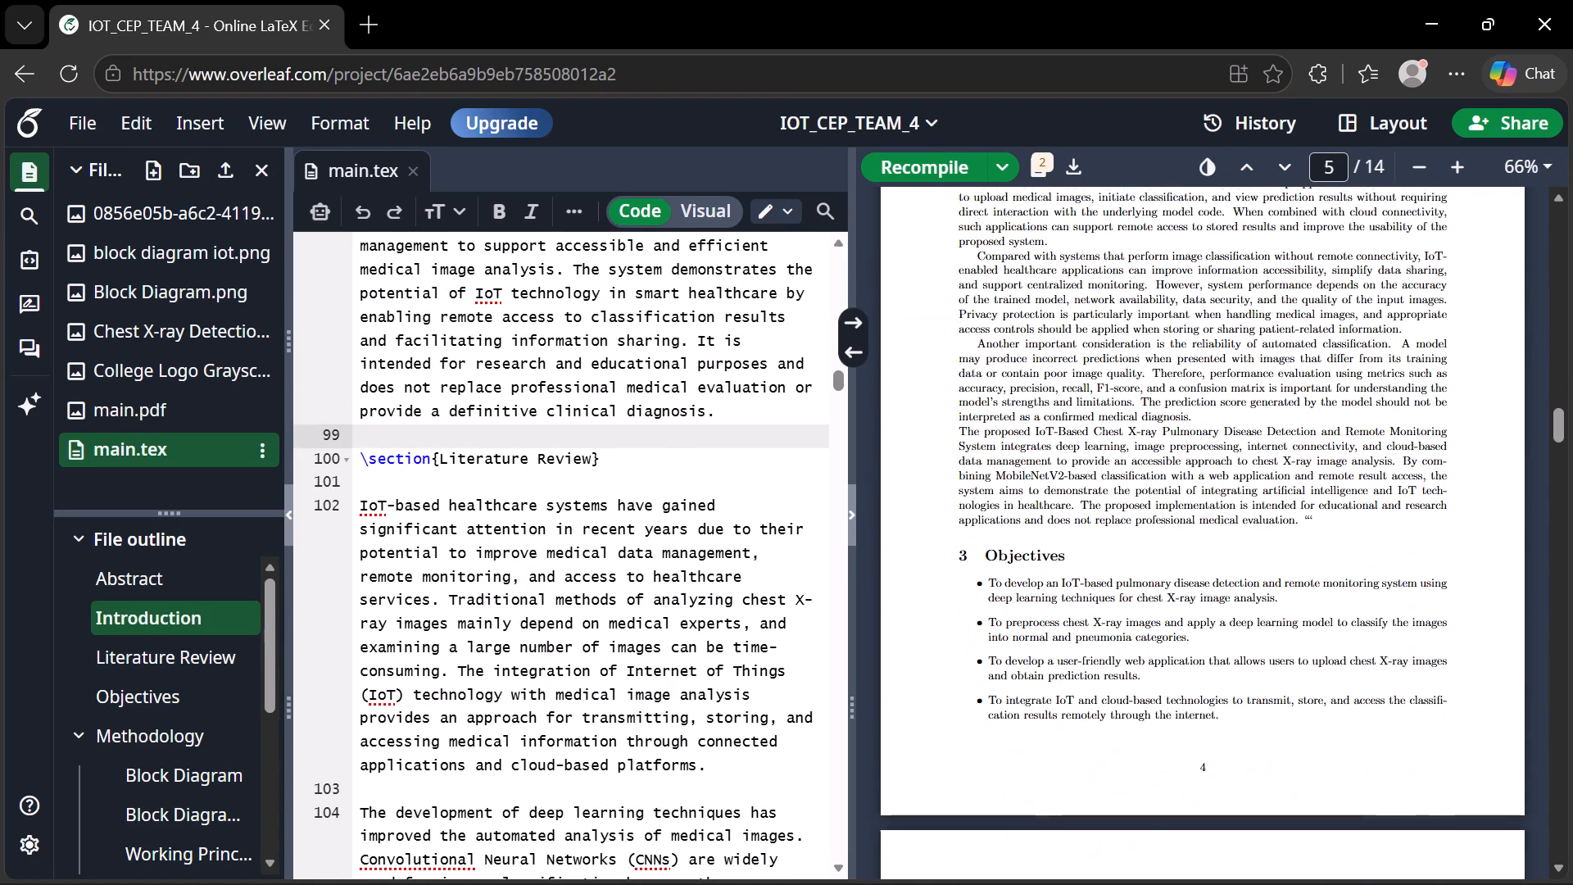
scroll(1069, 405, down, 3)
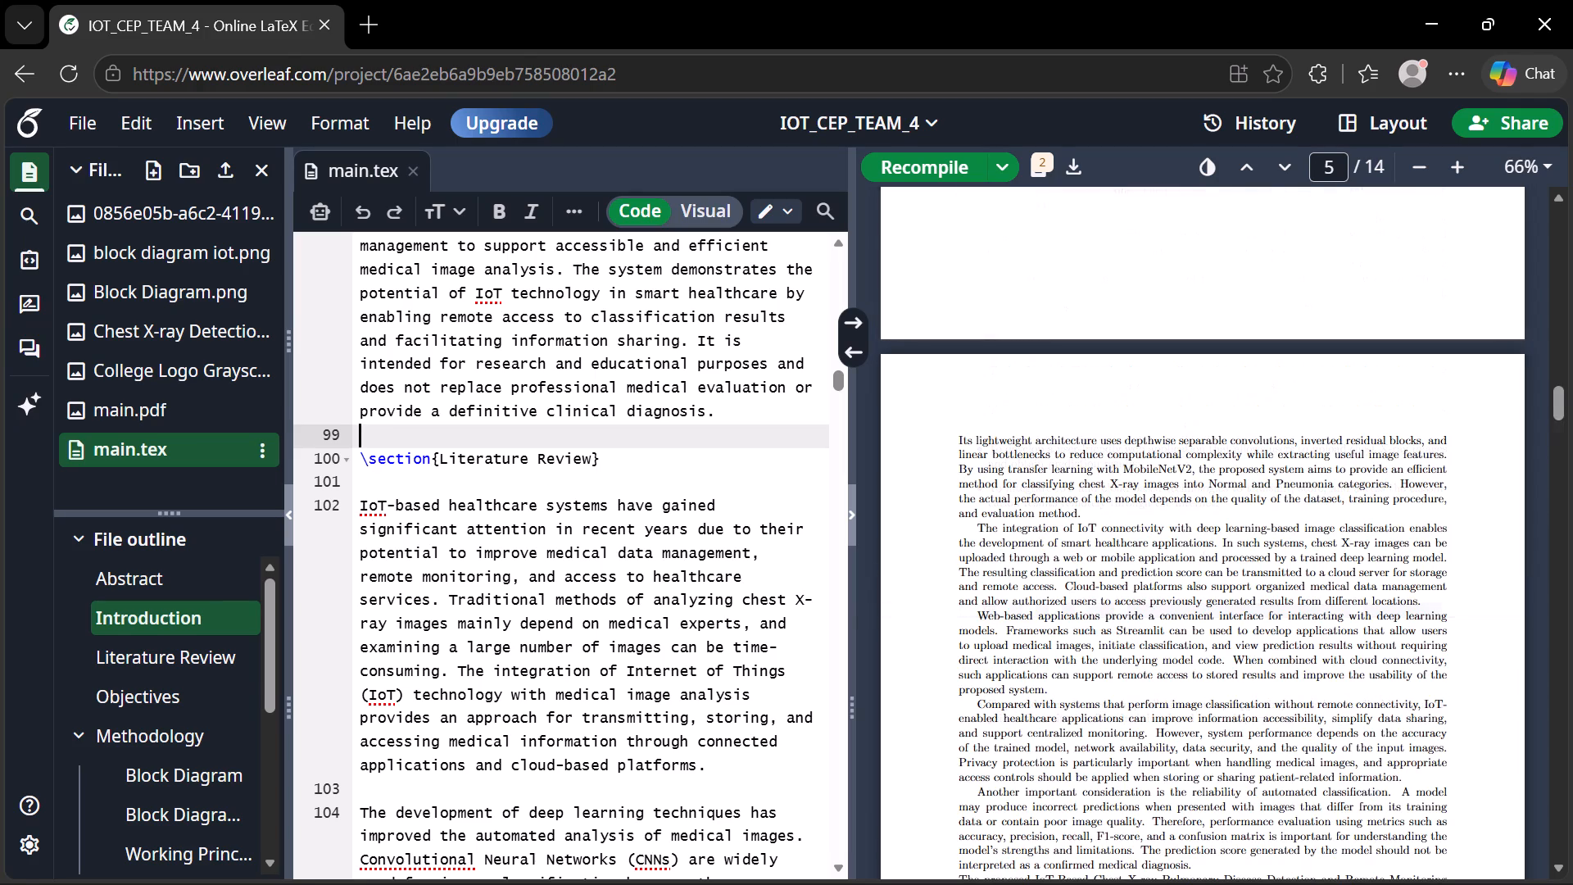
scroll(551, 549, down, 8)
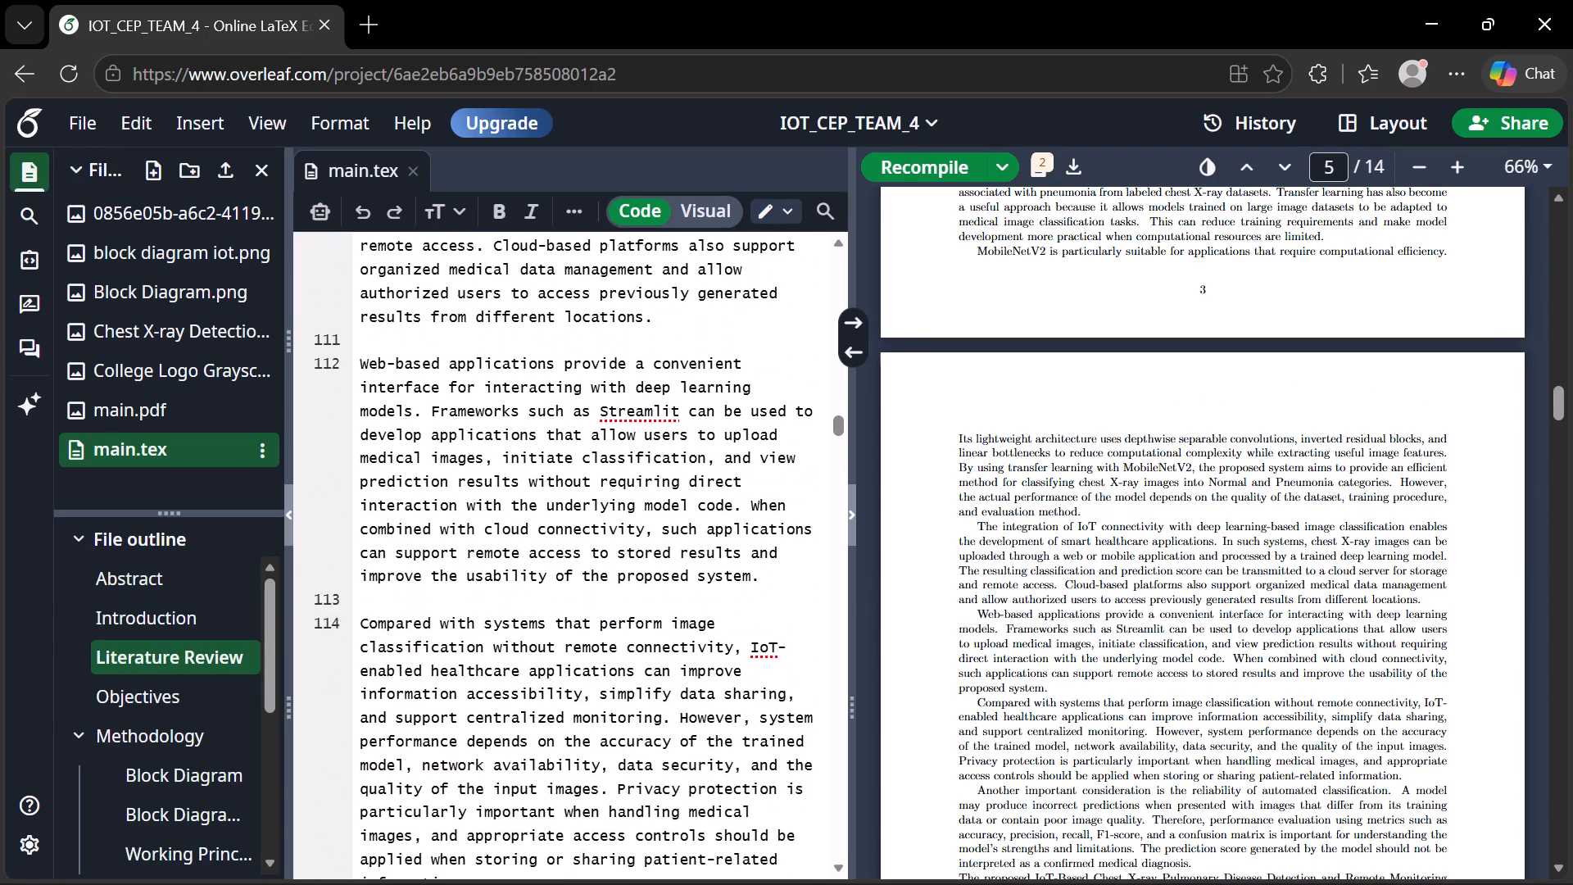
scroll(551, 549, down, 5)
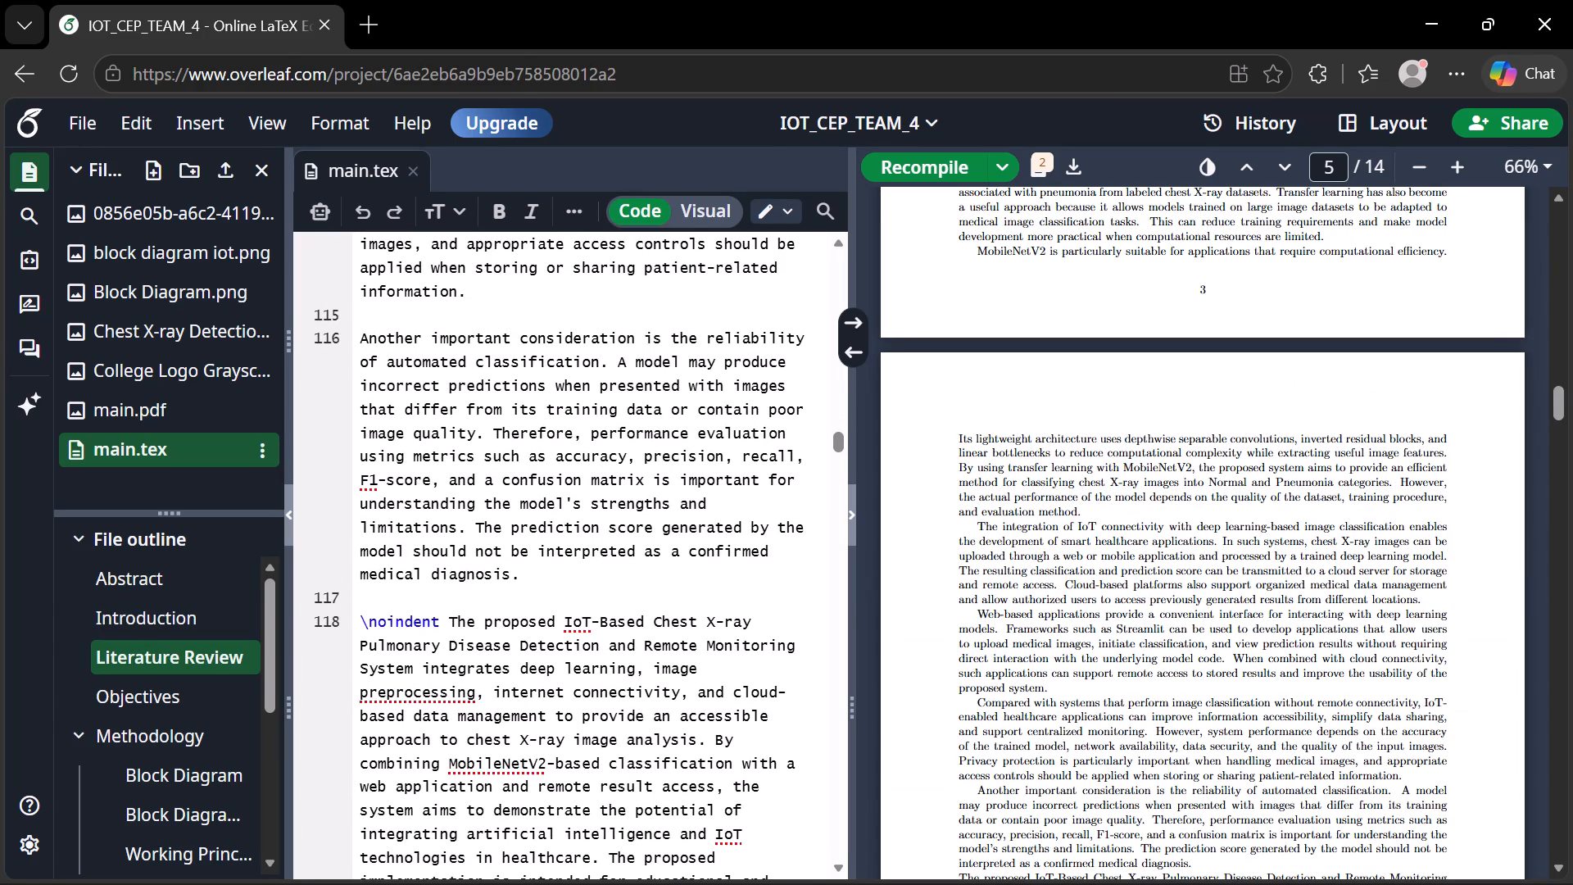
scroll(367, 332, right, 1)
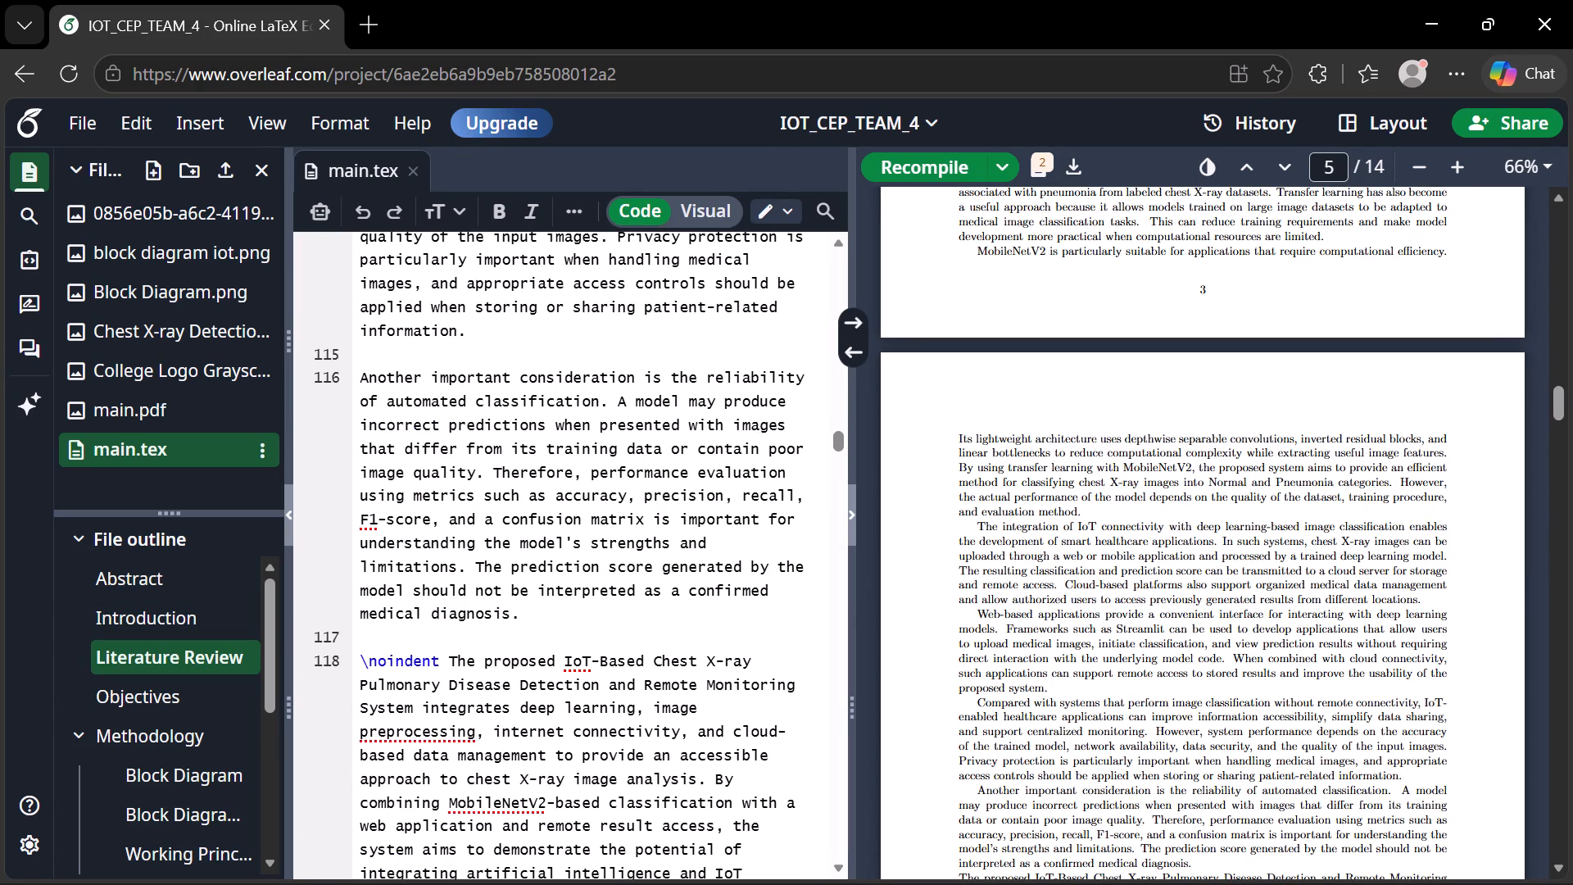
click(360, 387)
drag(360, 387, 515, 630)
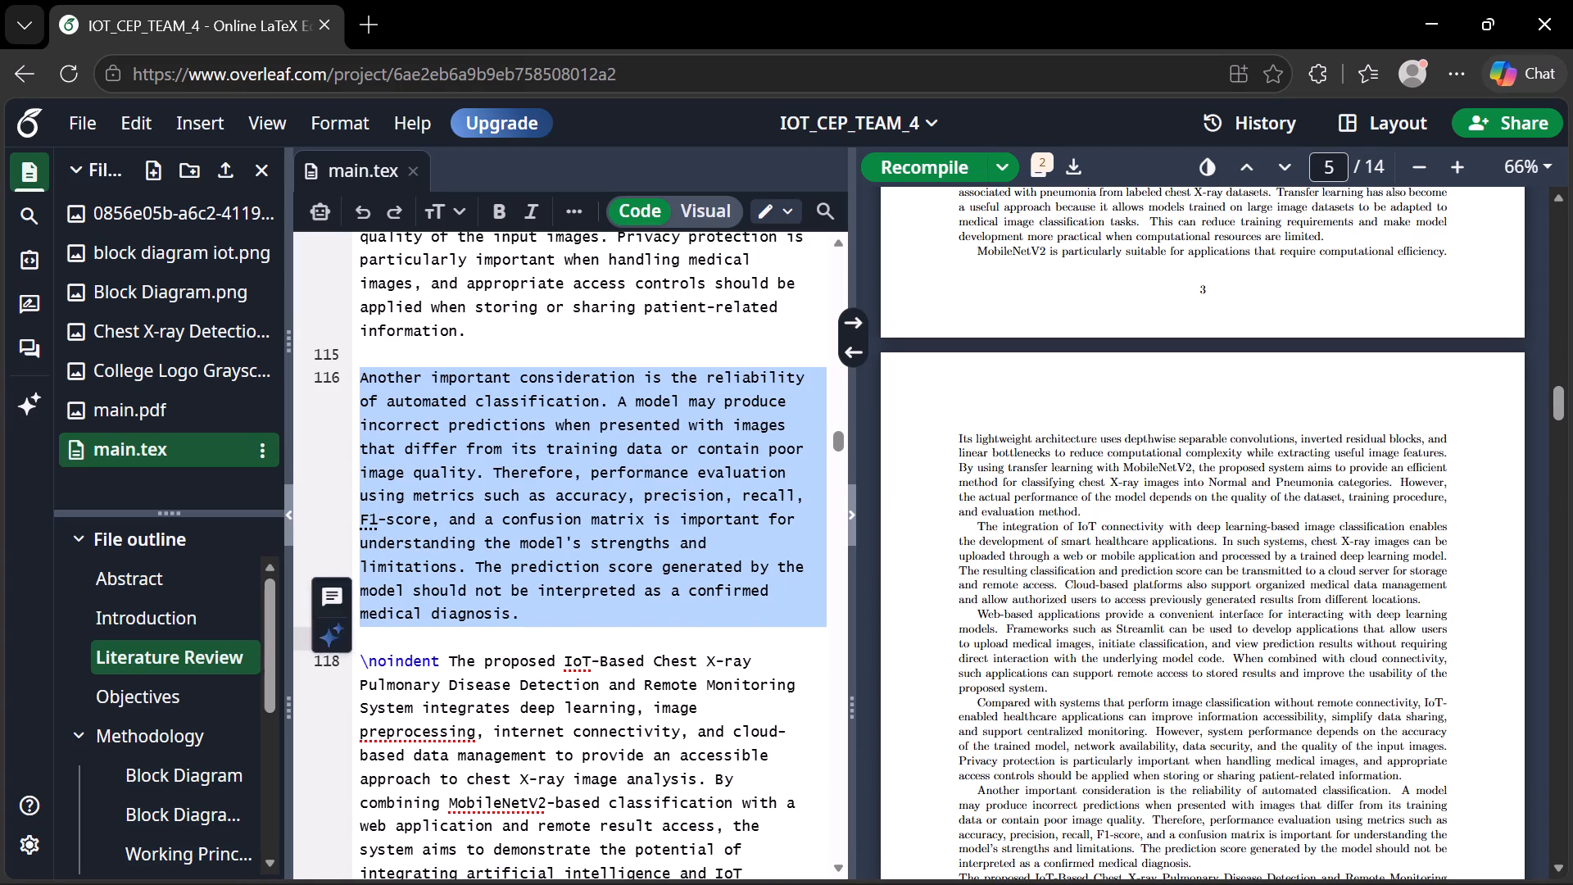
key(Delete)
key(BackSpace)
key(ctrl+s)
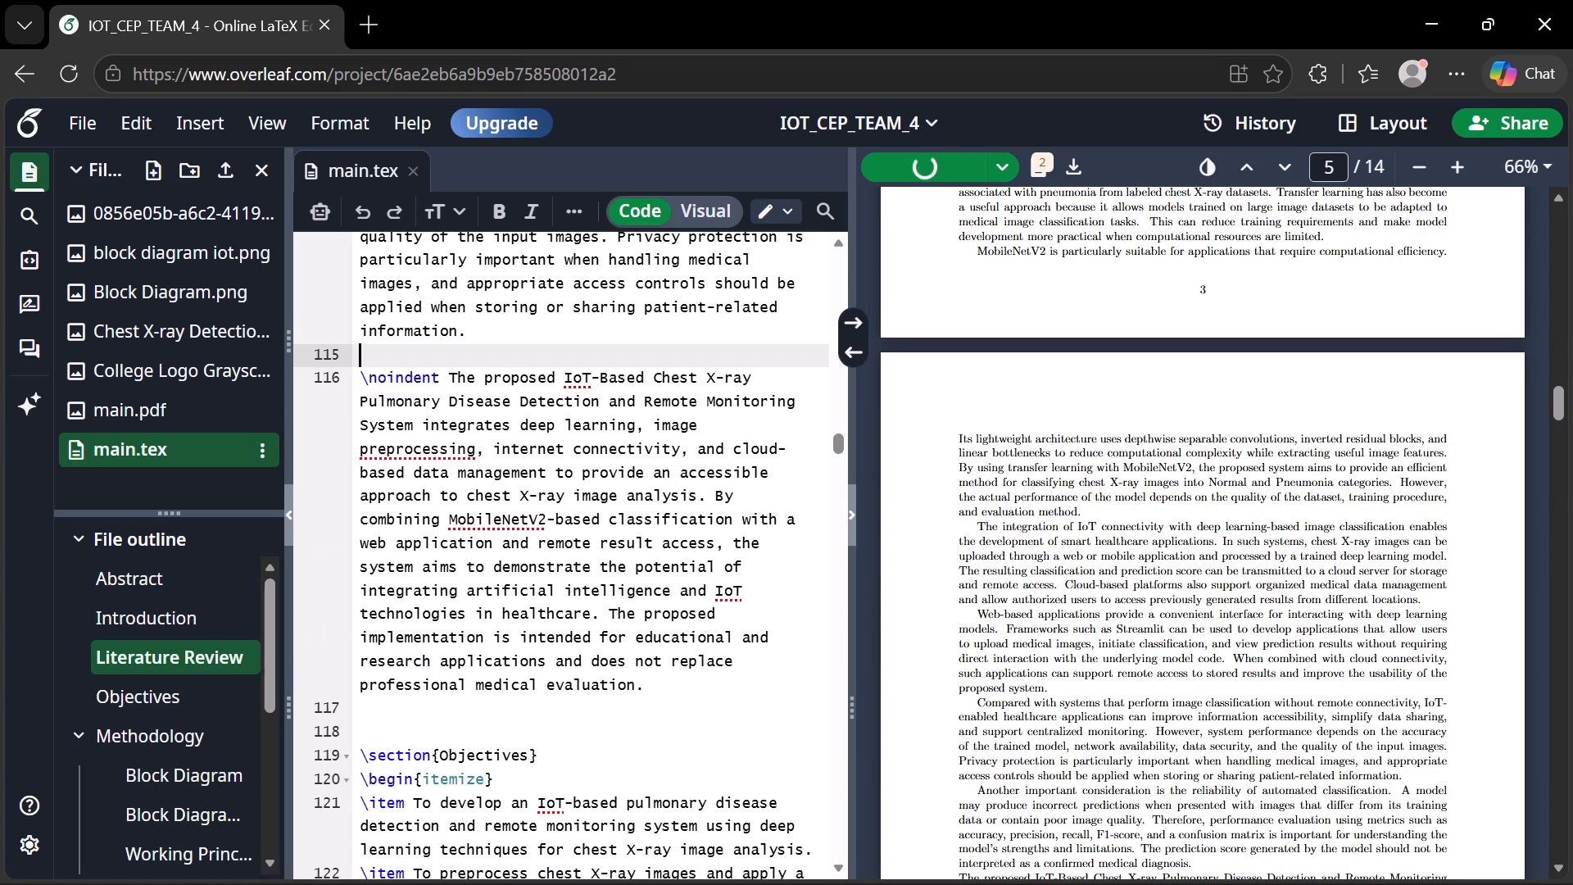
Review the recompiled PDF from the Introduction and Literature Review through to the References, checking text flow and page layout.
scroll(1187, 542, down, 2)
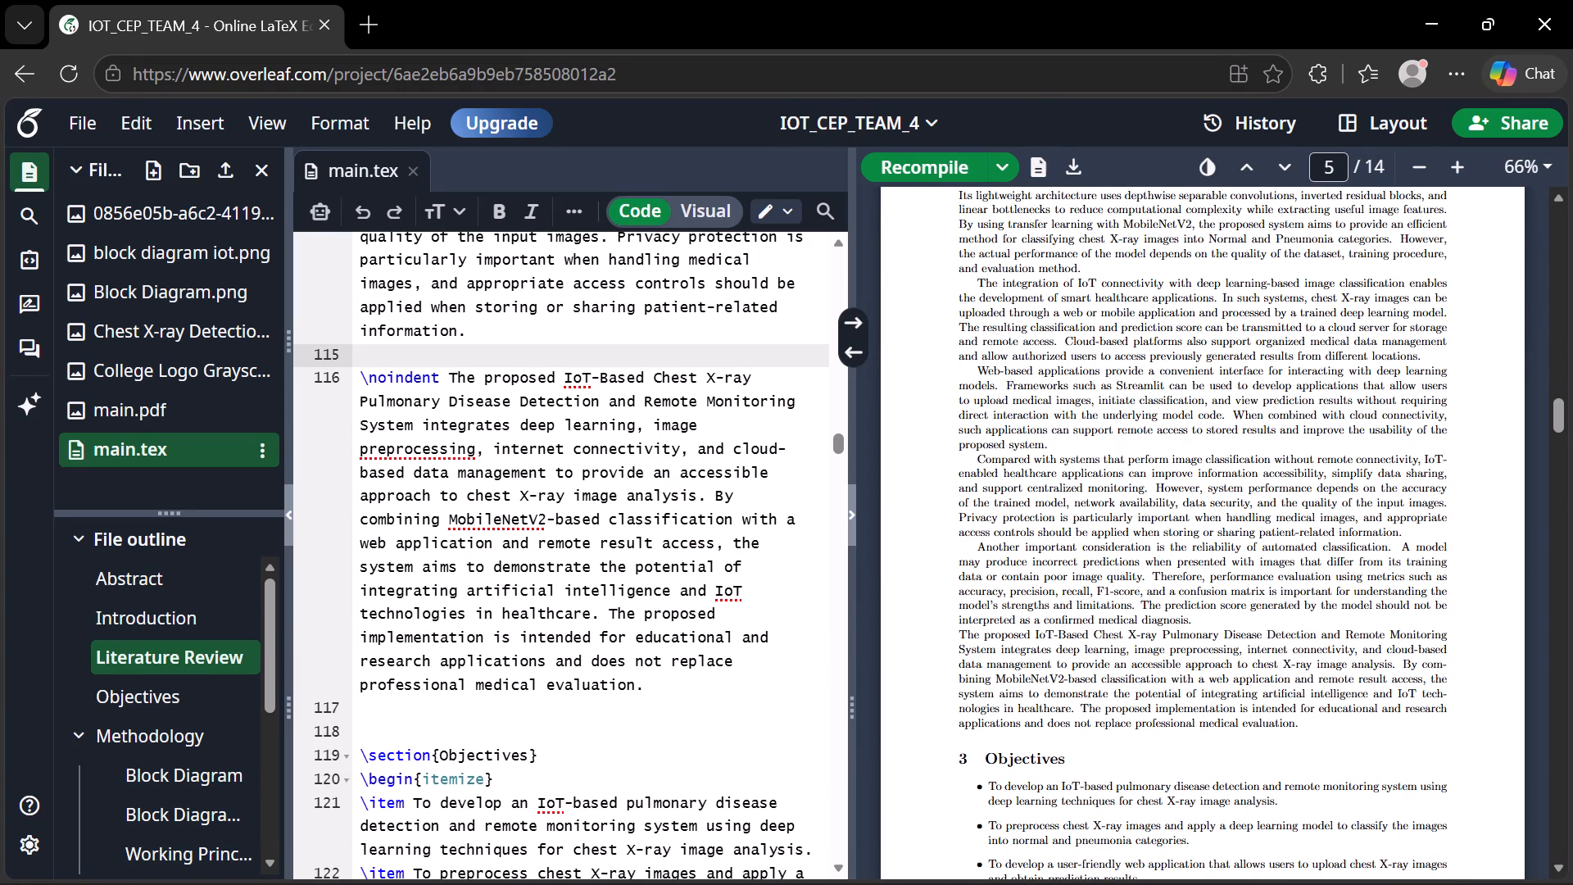
scroll(1187, 542, down, 8)
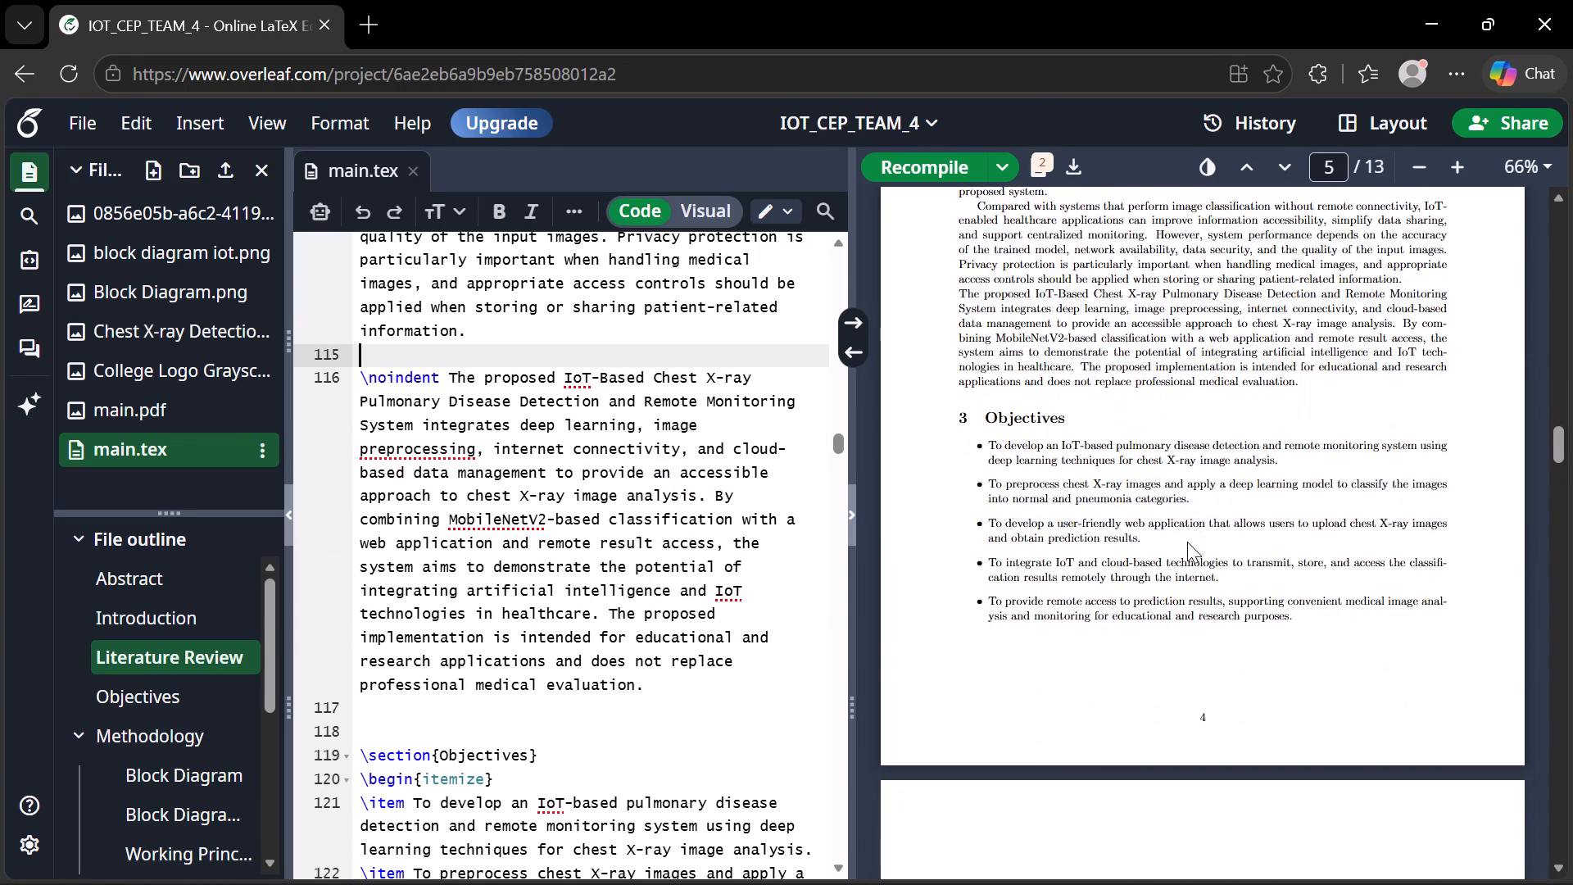
scroll(1187, 542, down, 7)
scroll(1187, 542, up, 2)
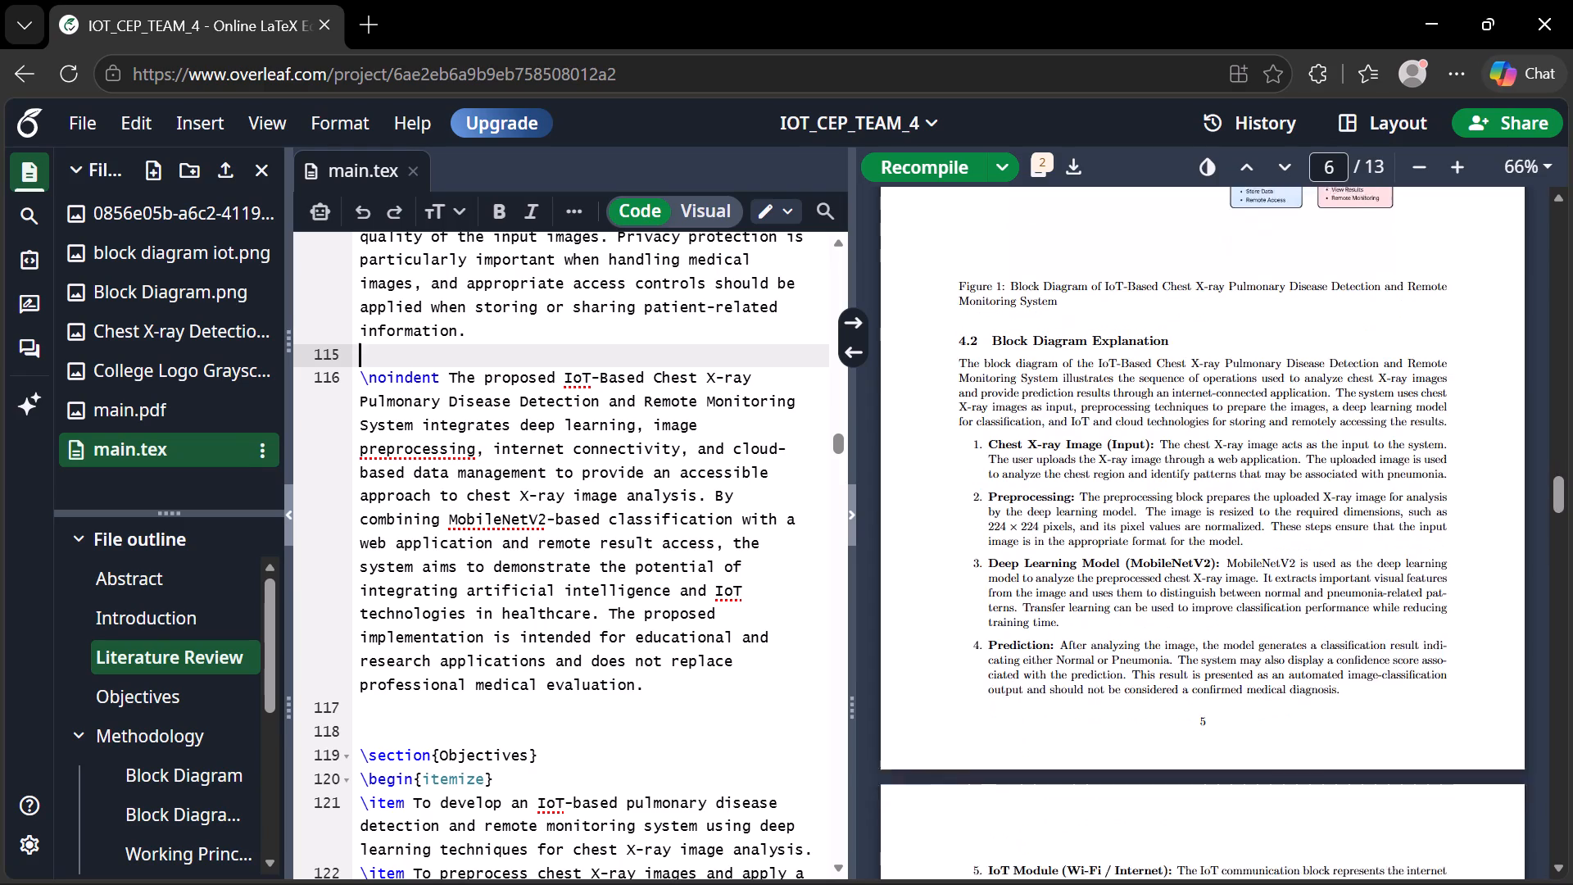
scroll(1187, 542, up, 5)
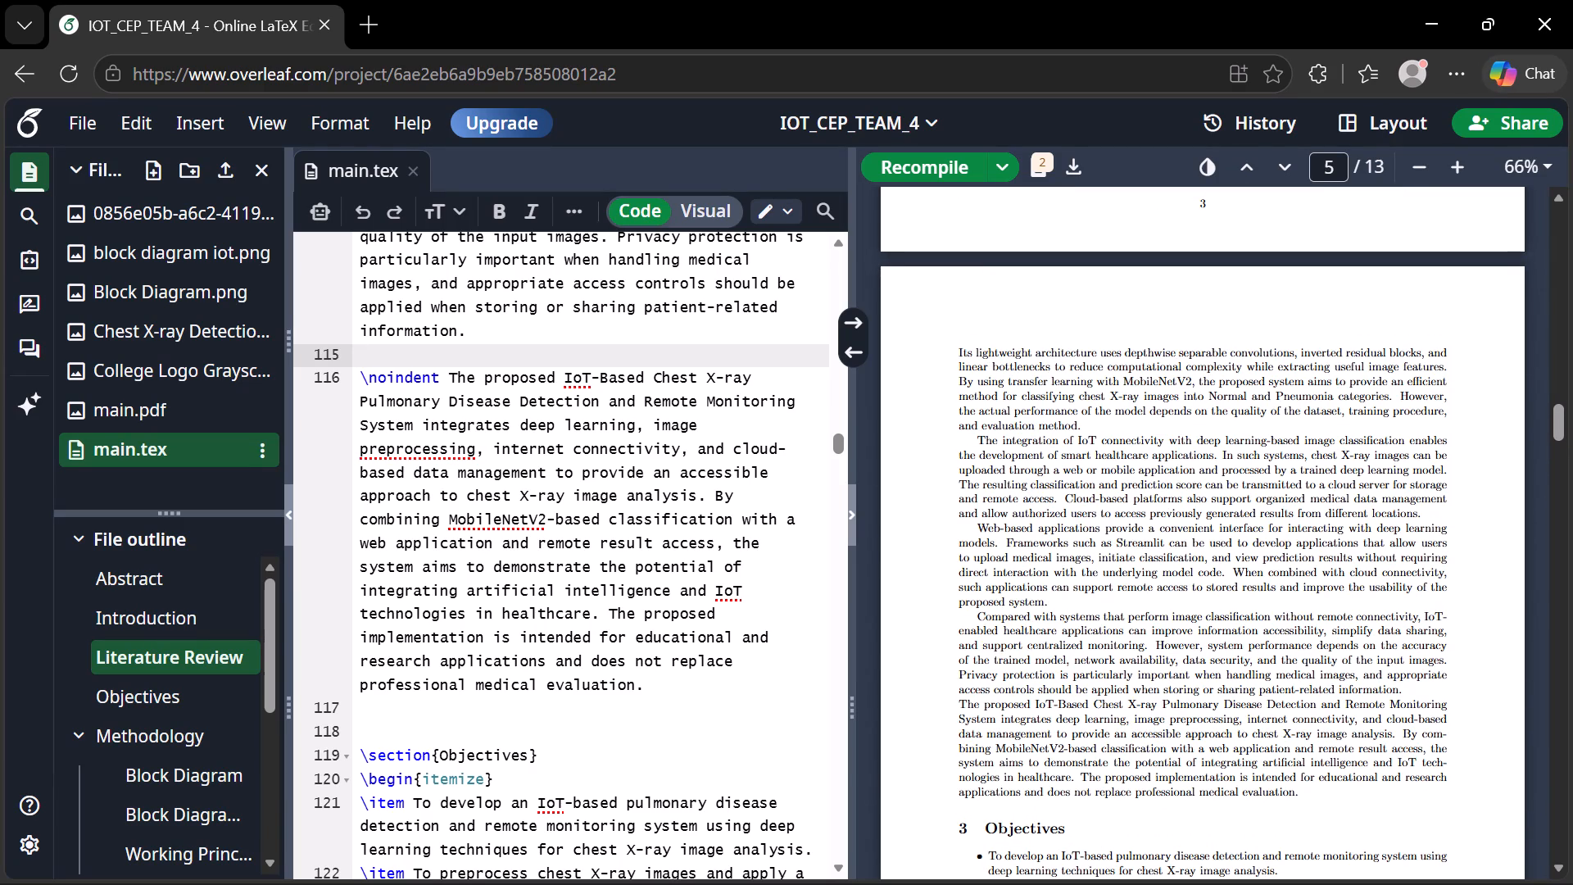
scroll(978, 619, right, 1)
scroll(978, 619, up, 5)
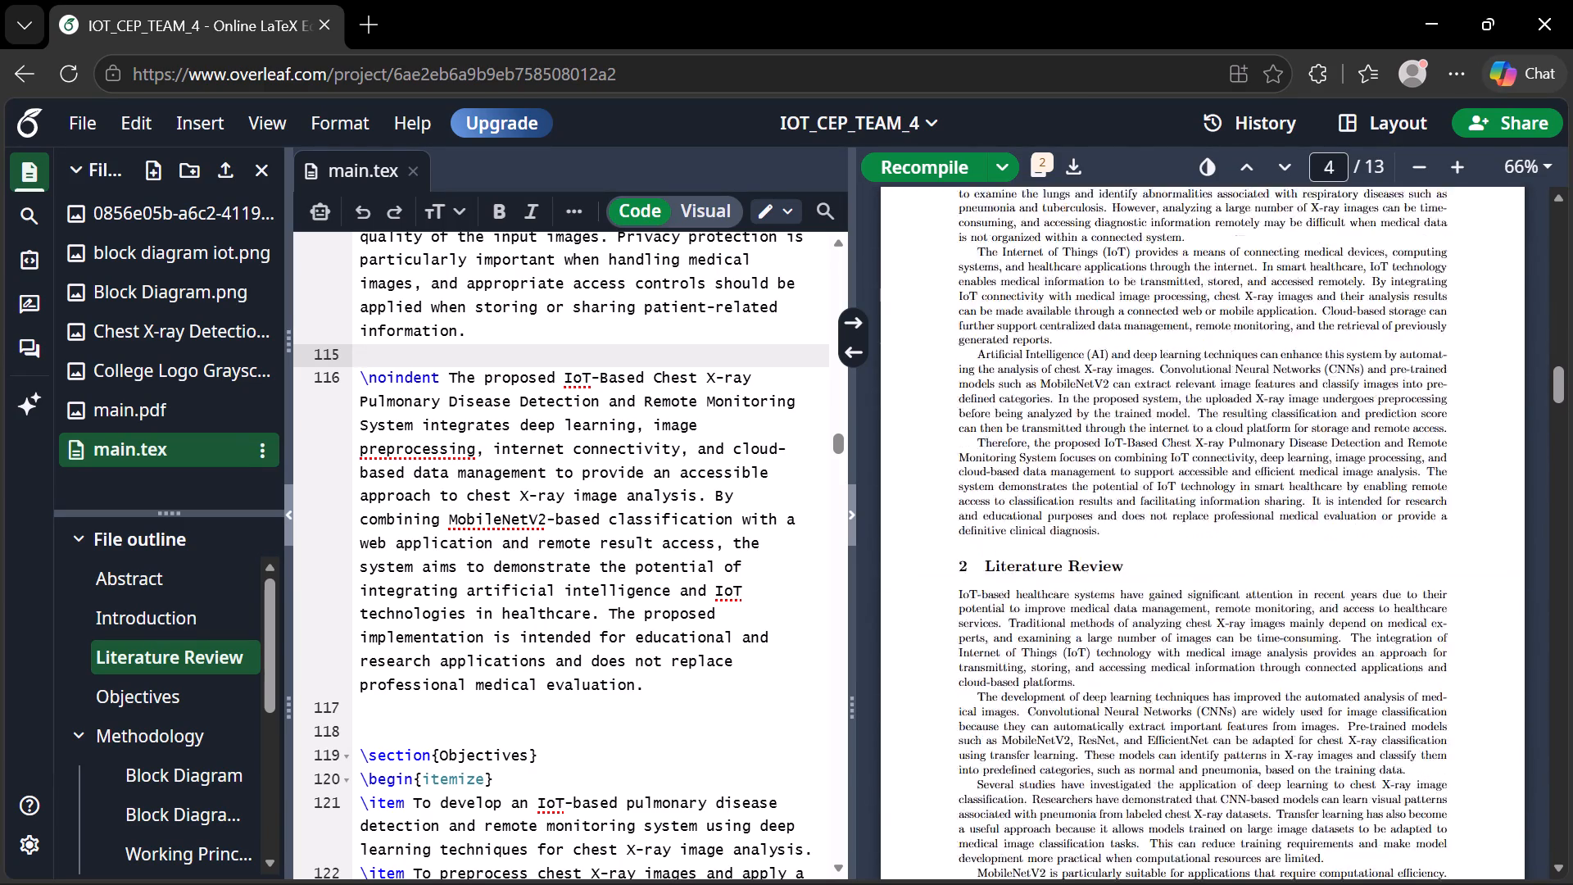
scroll(978, 619, up, 1)
scroll(978, 619, down, 8)
scroll(978, 619, up, 6)
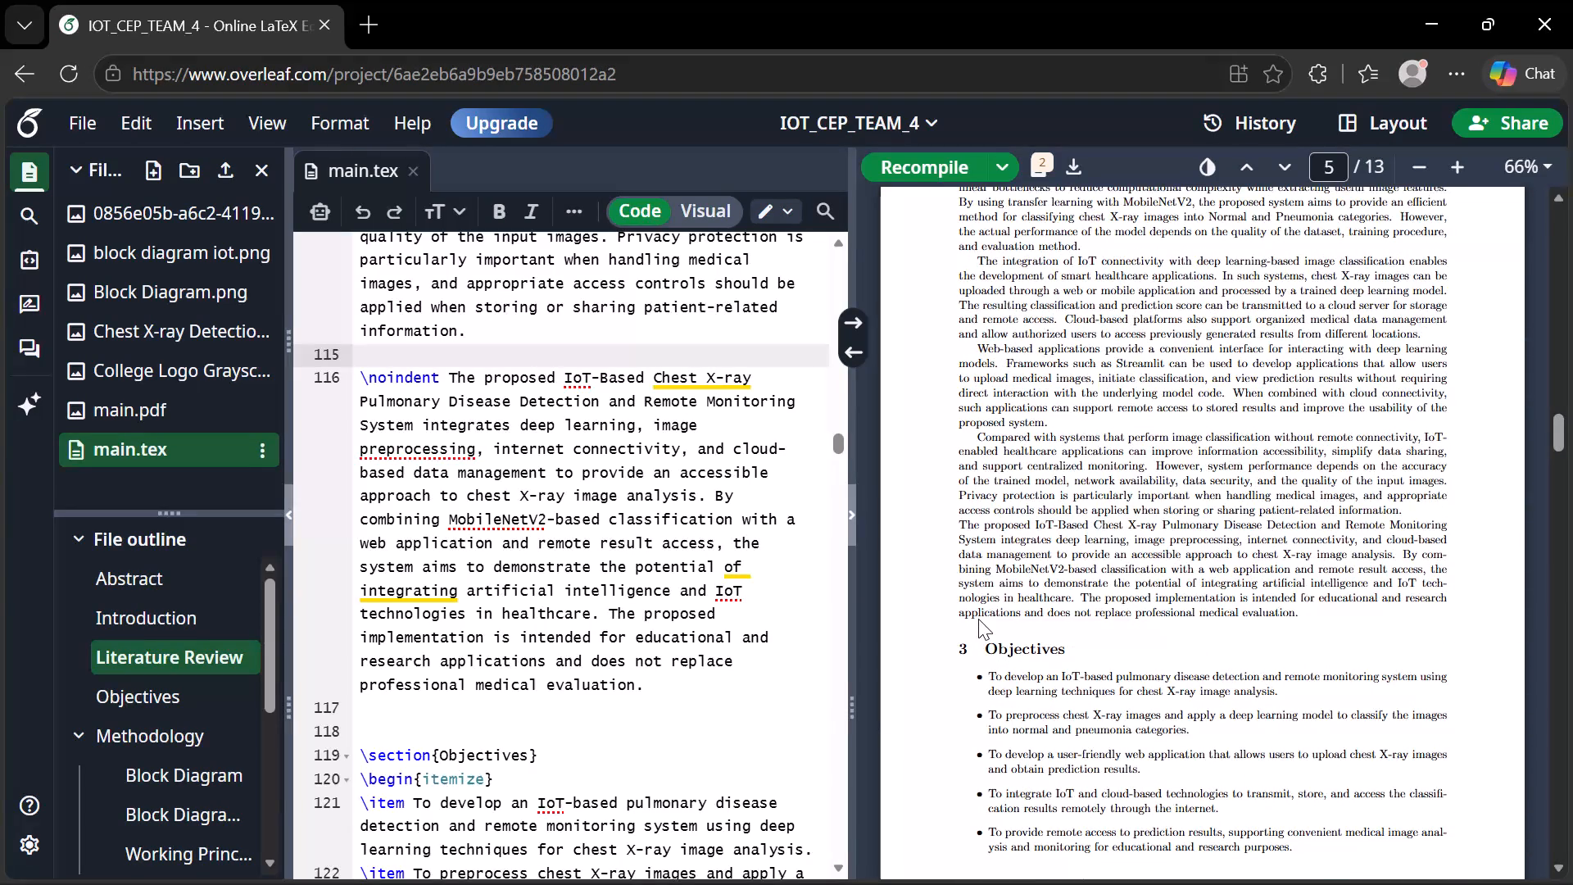
scroll(978, 619, up, 1)
scroll(978, 619, down, 1)
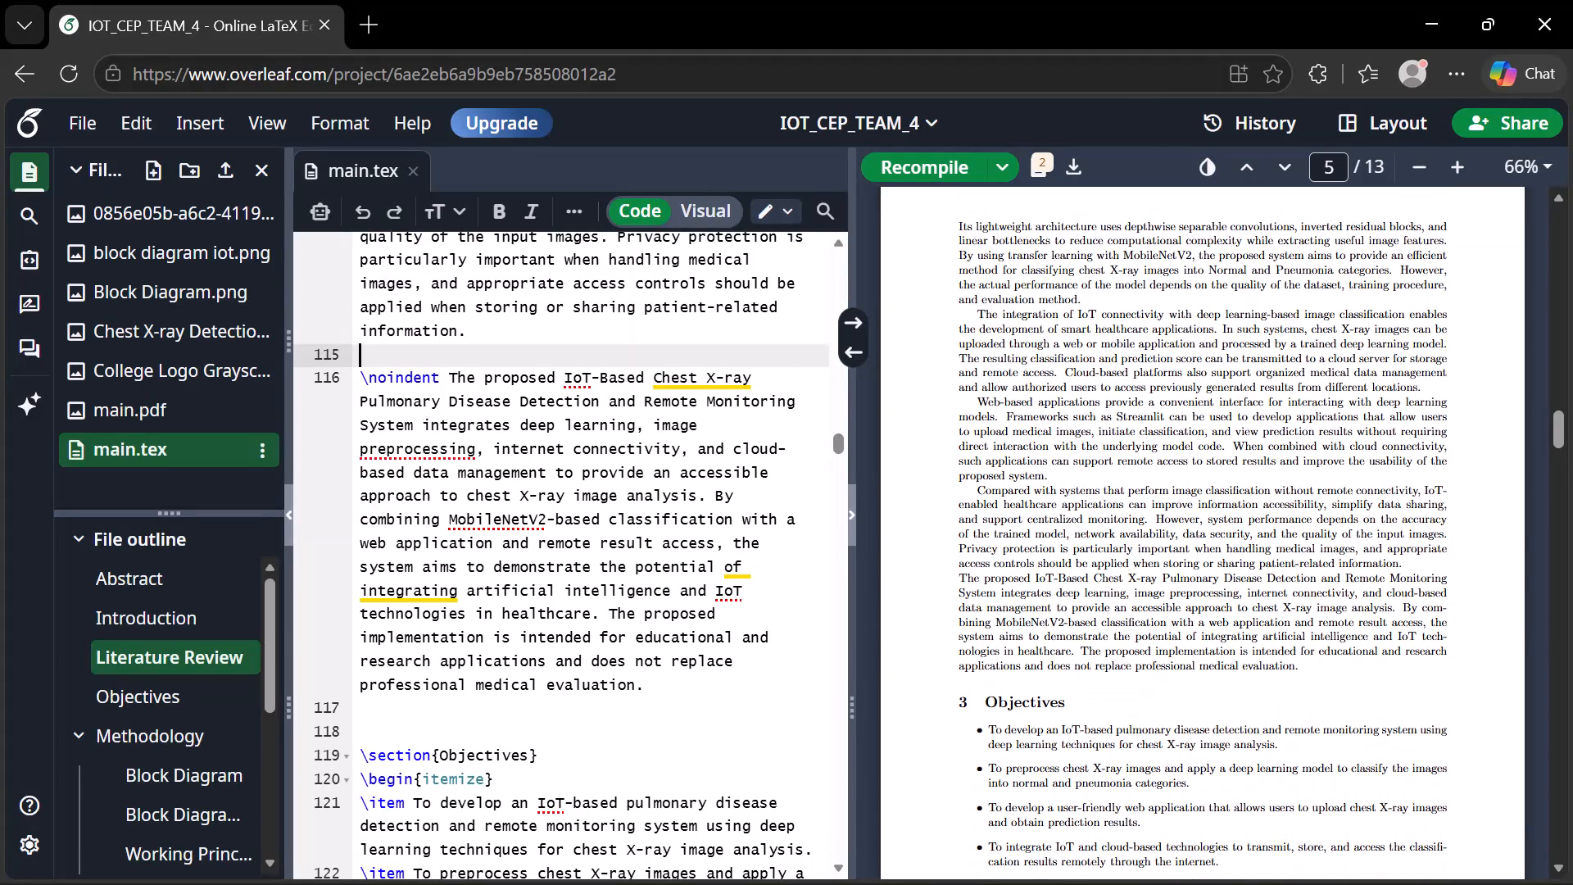
scroll(978, 619, down, 9)
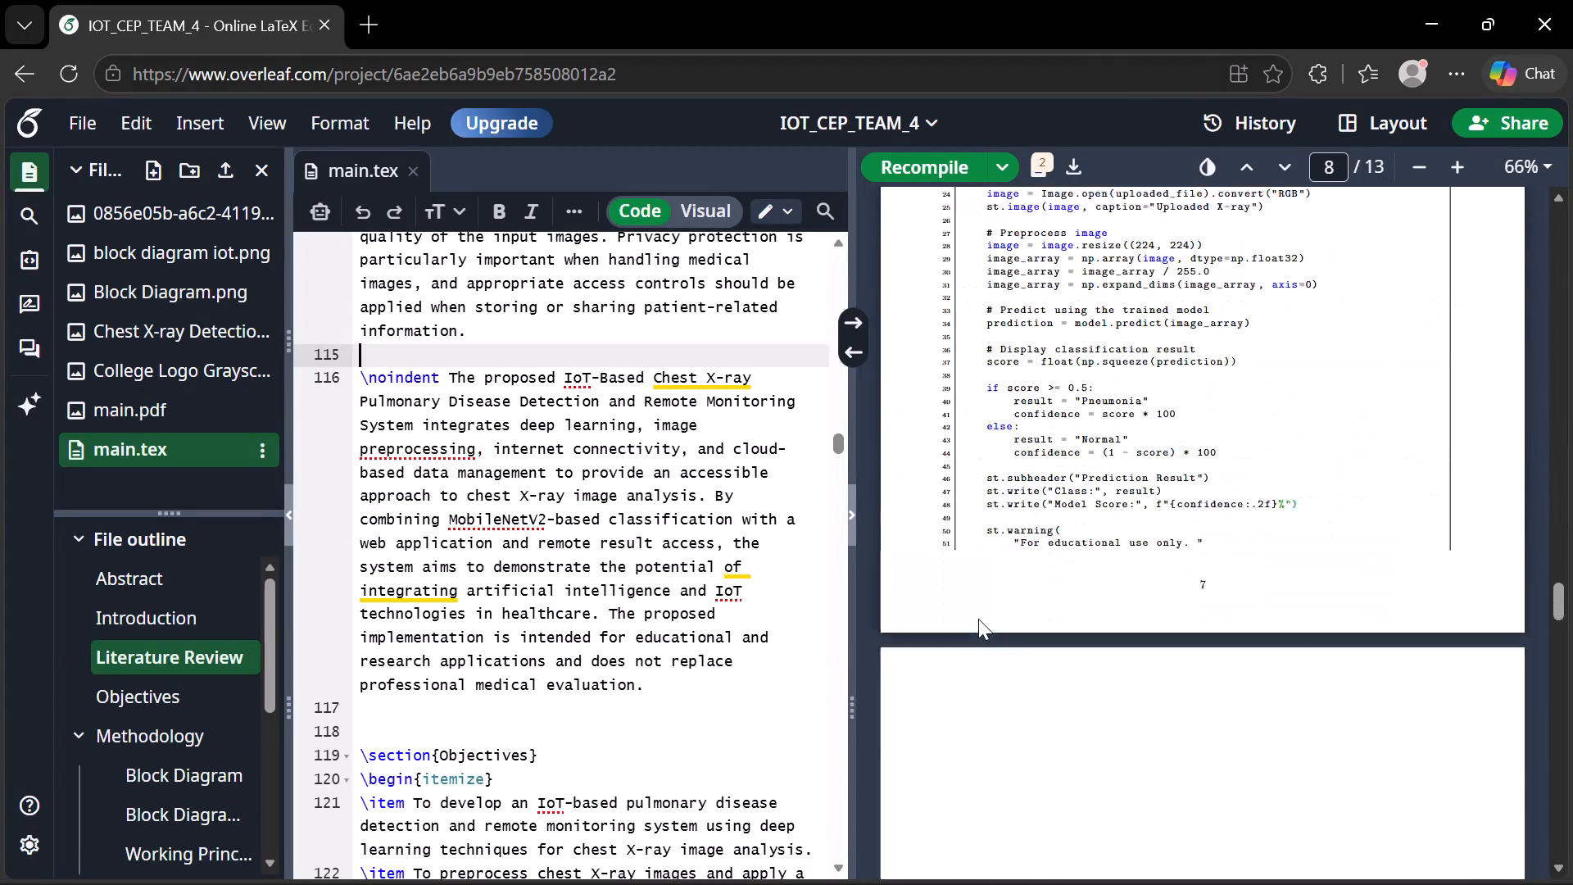
scroll(978, 619, down, 8)
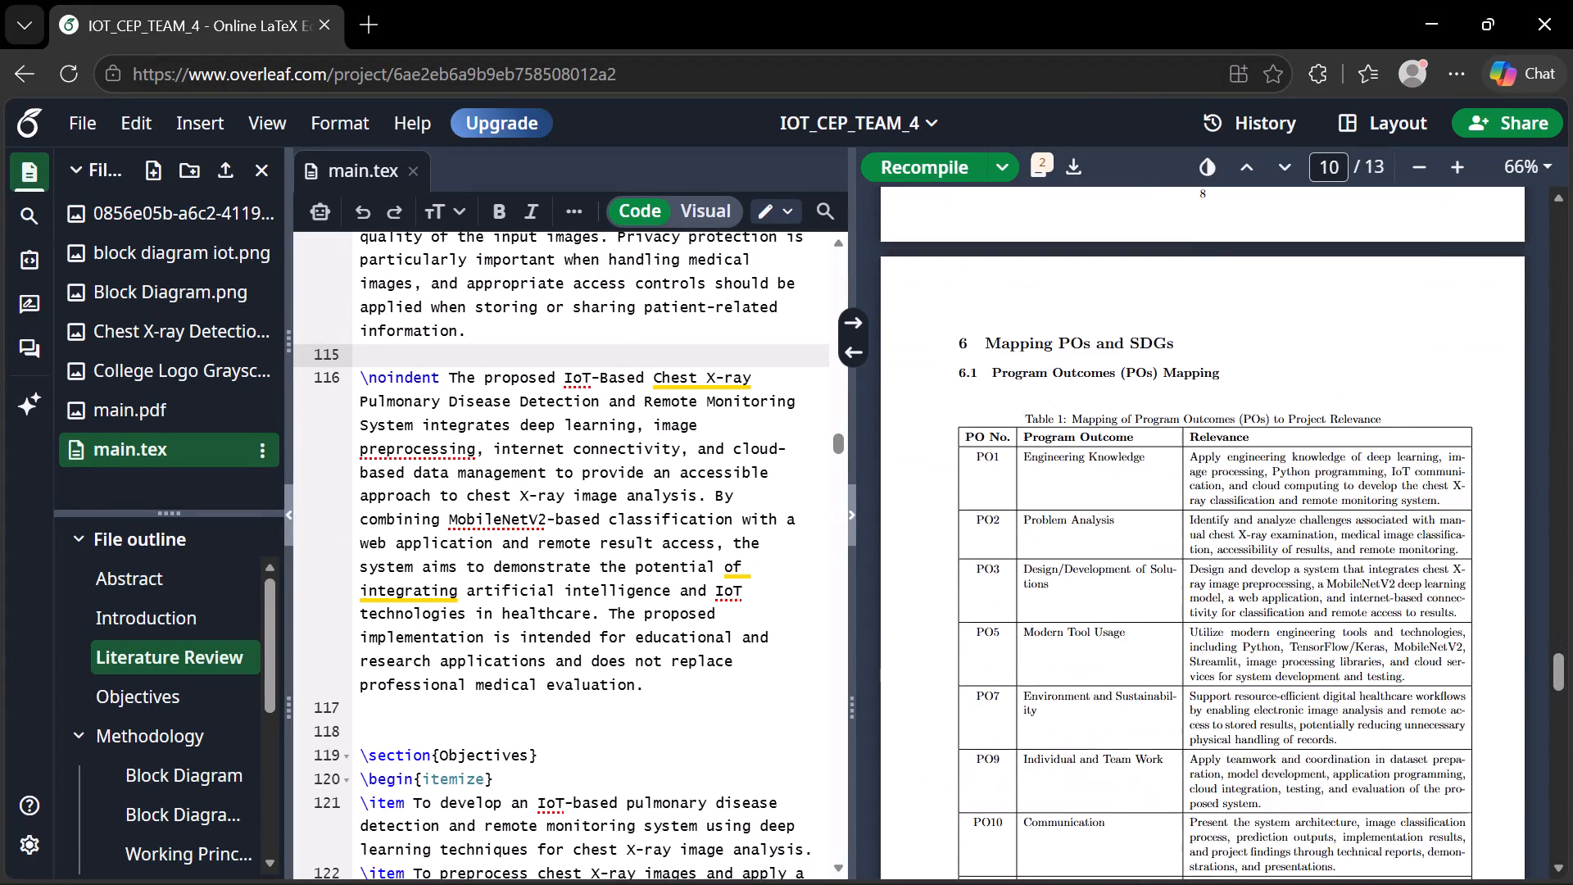
scroll(978, 619, down, 8)
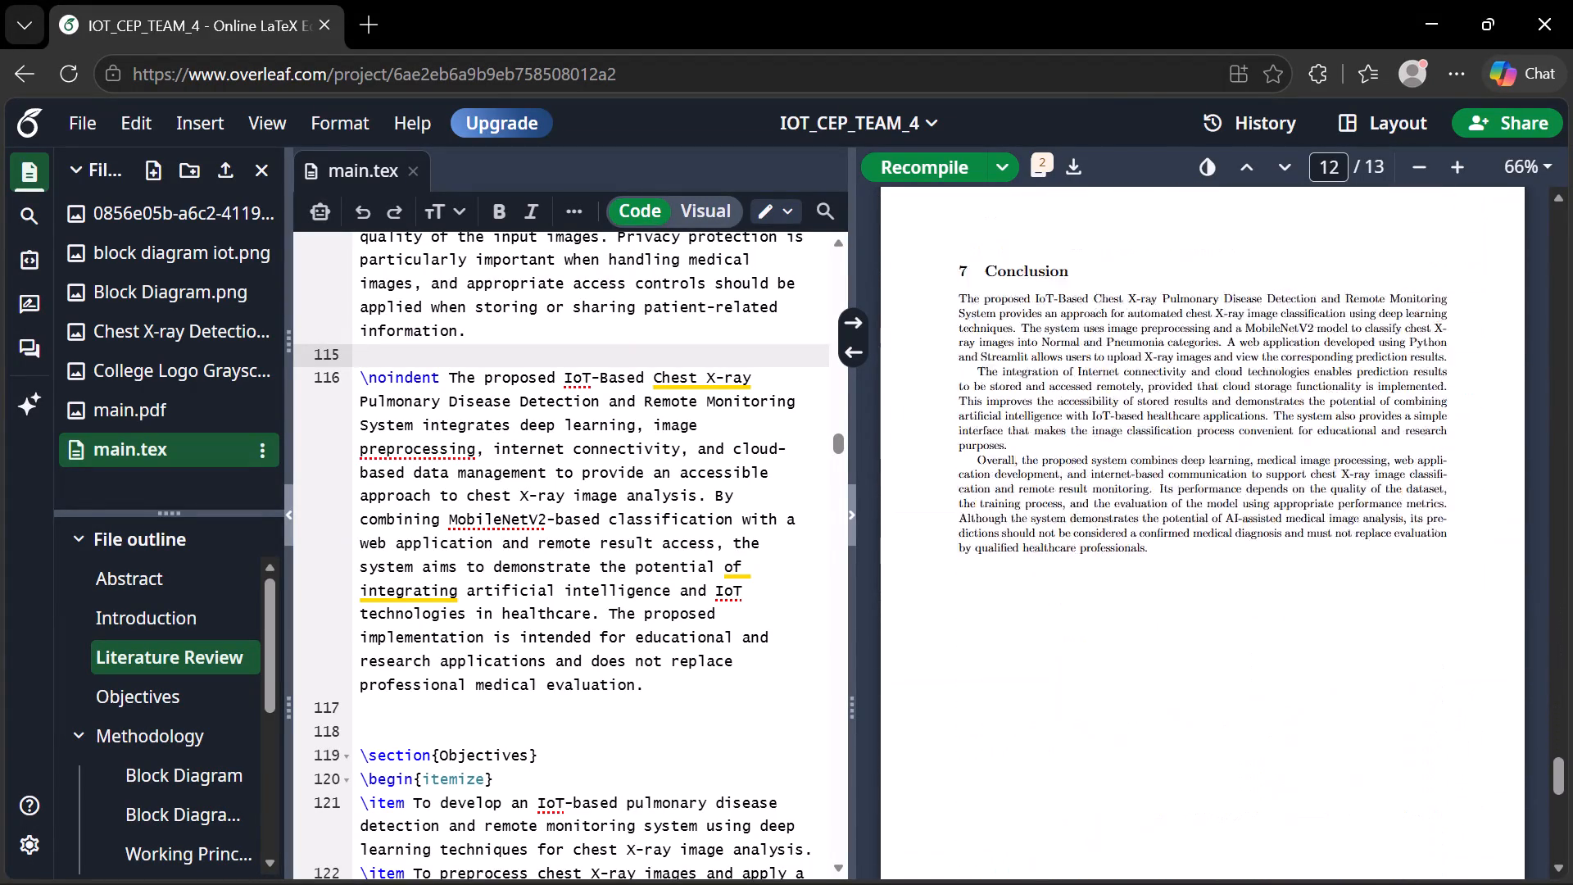
scroll(978, 619, down, 4)
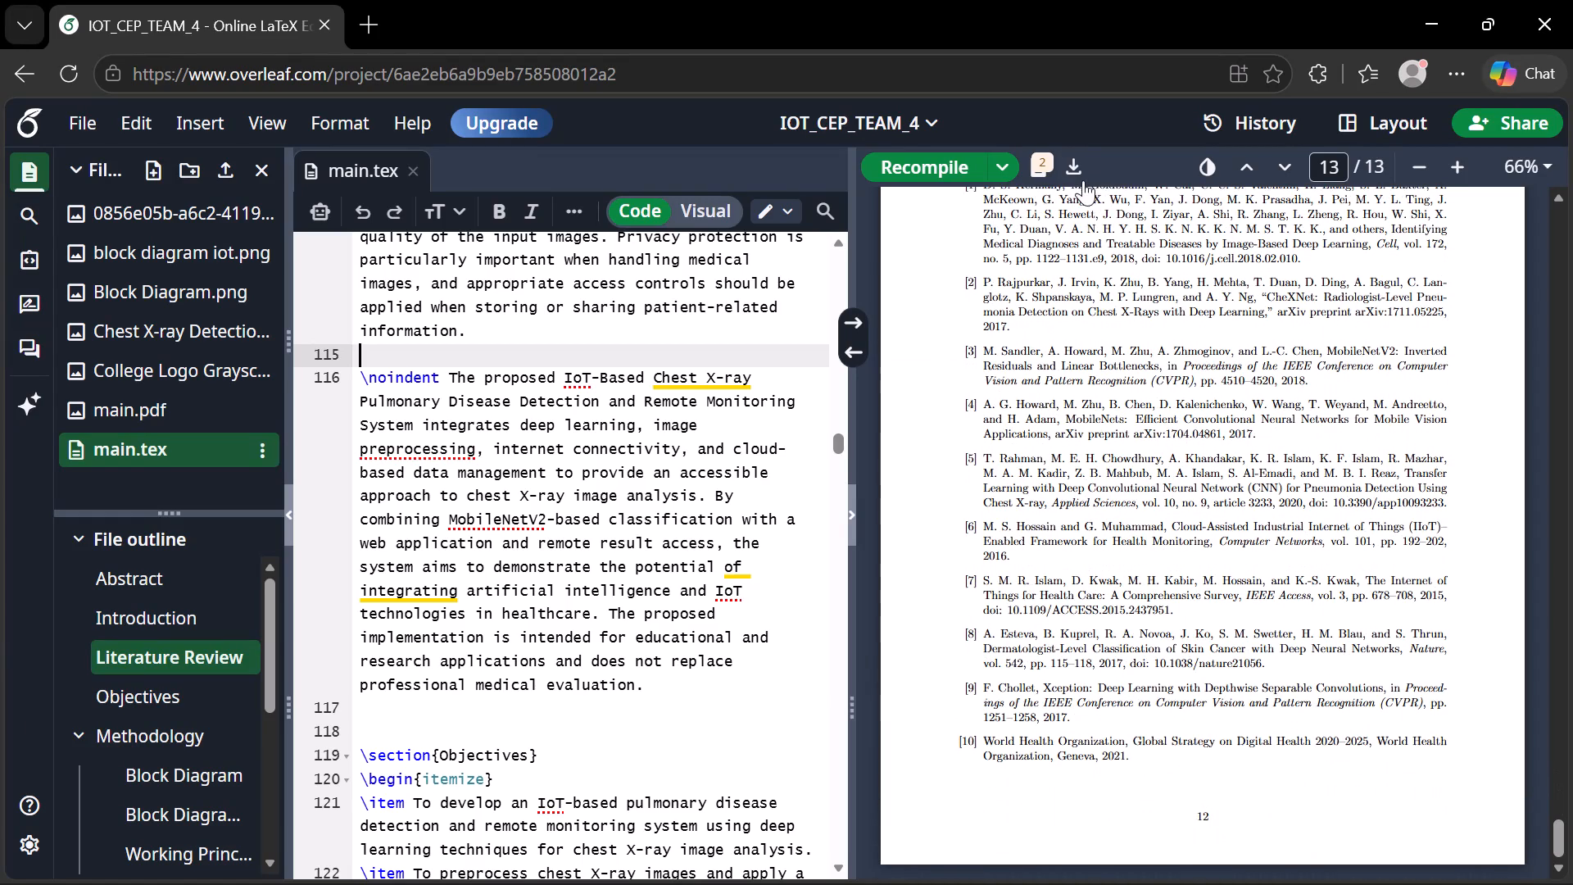
Download the compiled report as IOT_CEP_TEAM_4.pdf and dismiss the downloads list.
click(1075, 171)
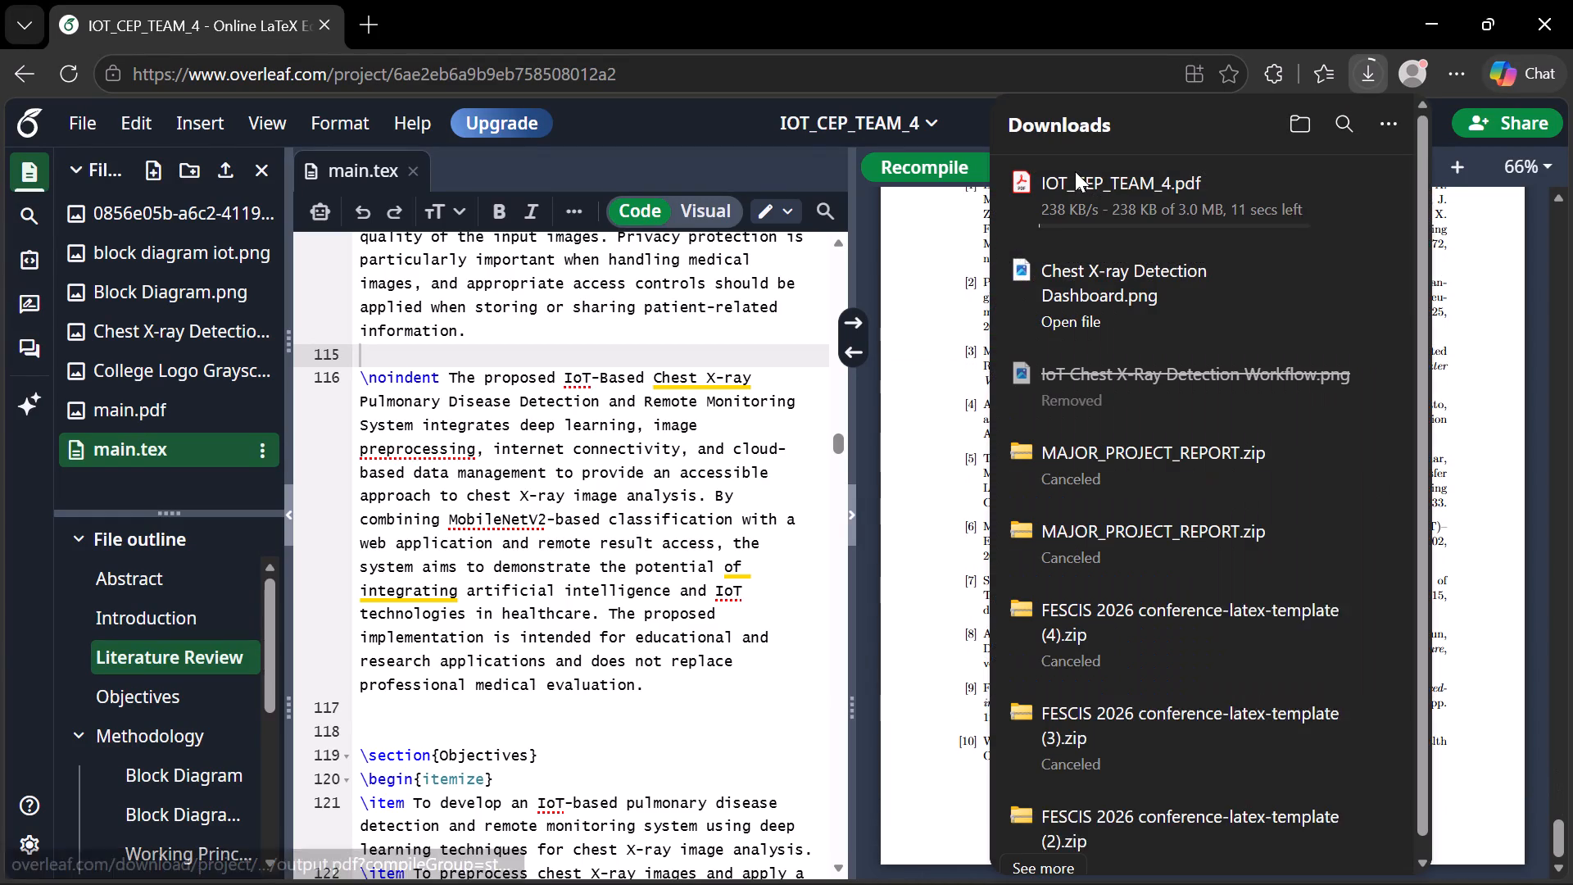
click(934, 352)
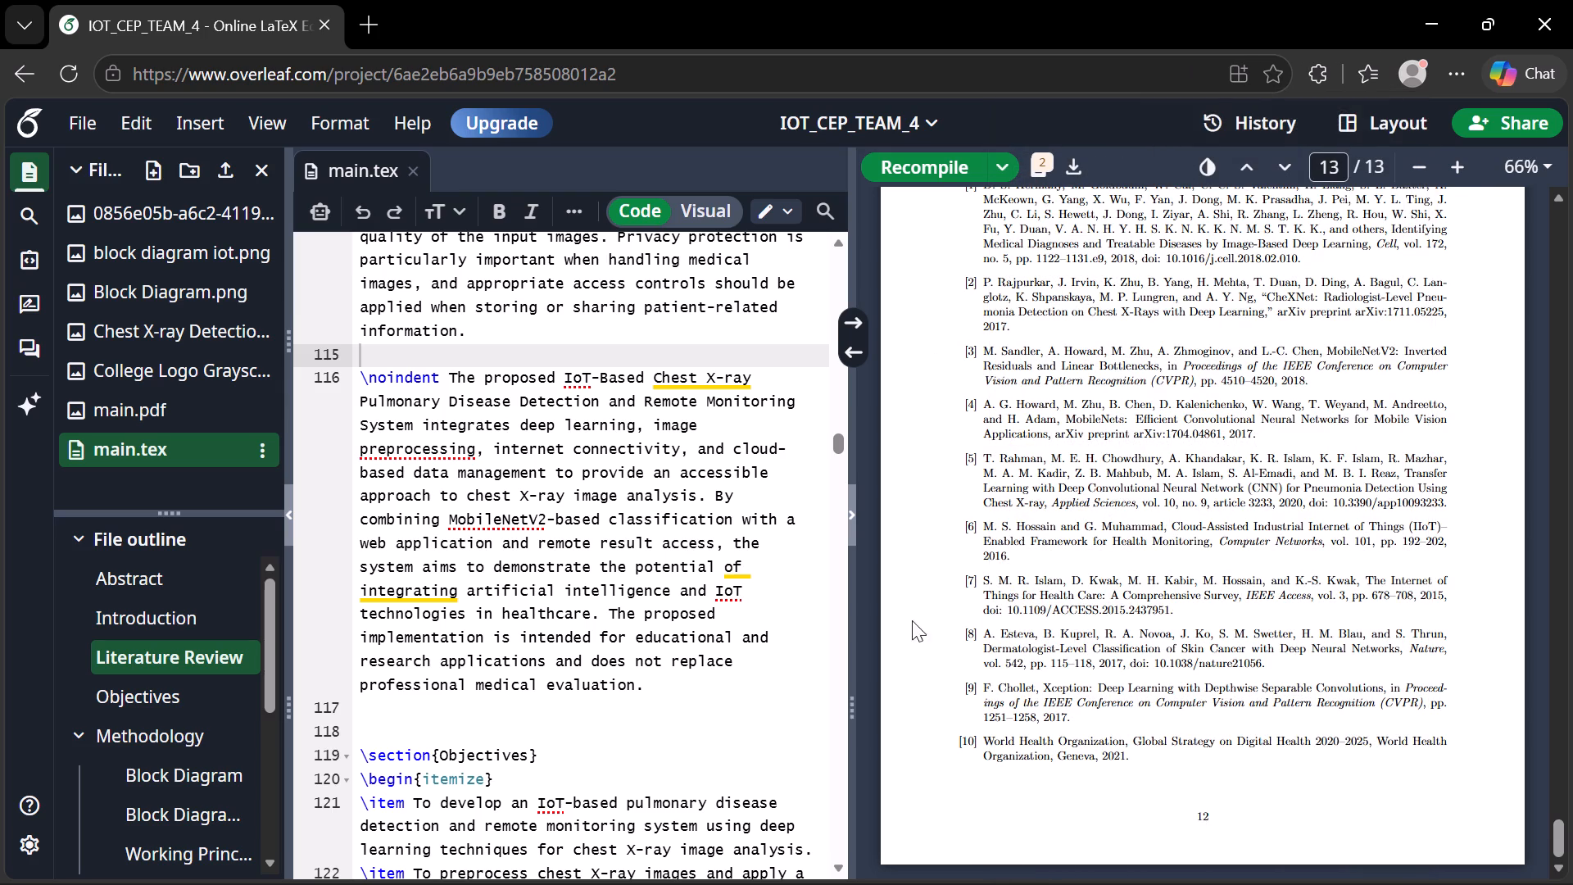